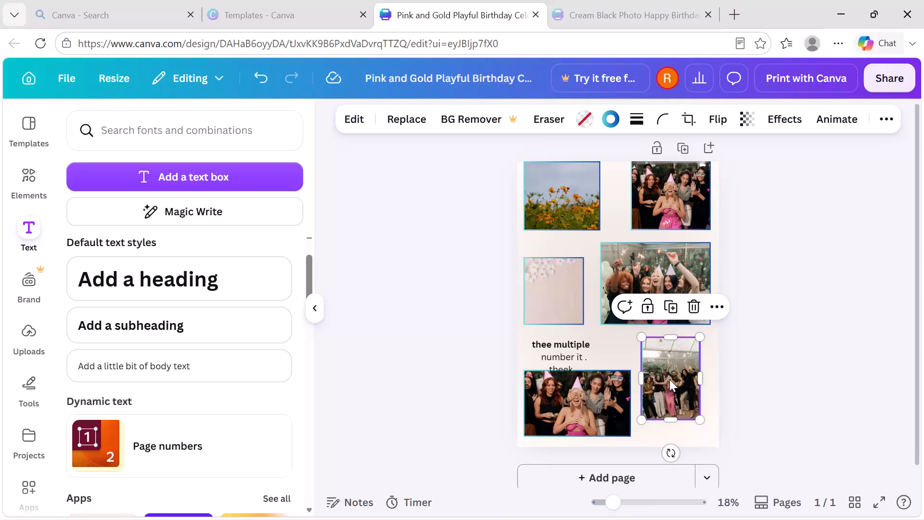
# Shift the group photo near the page's lower-right corner to line up with the outer edge of the photos above it.
pyautogui.moveTo(669, 379); pyautogui.dragTo(677, 377)
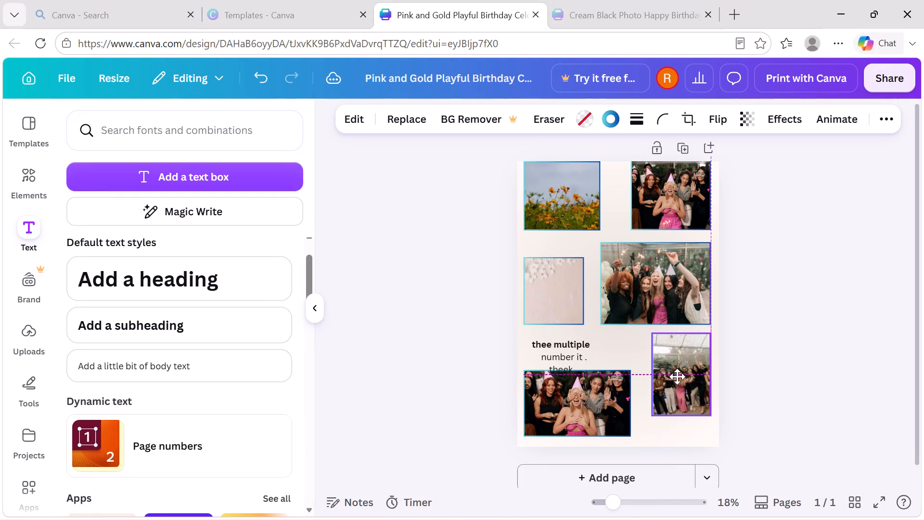
pyautogui.moveTo(677, 377); pyautogui.dragTo(677, 378)
# Nudge the large sparkler group photo in the middle of the page slightly toward the balloon backdrop picture.
pyautogui.click(648, 258)
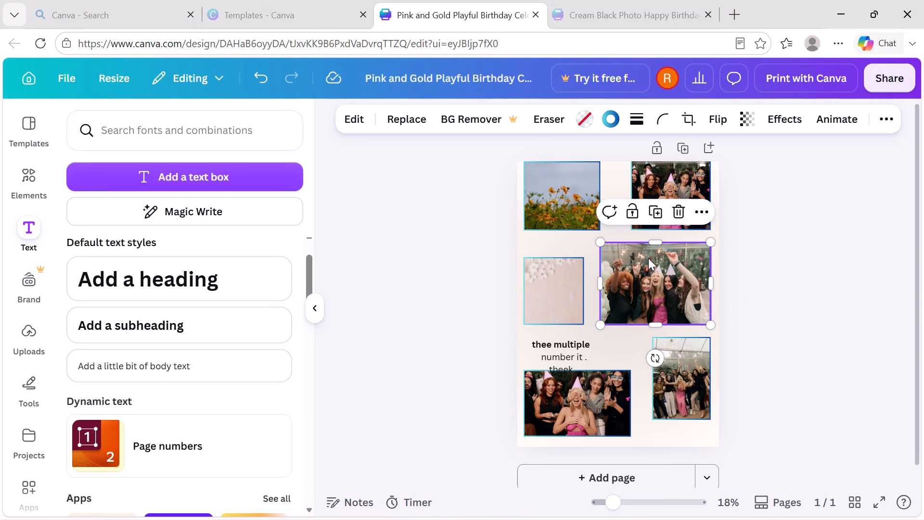
pyautogui.click(648, 258)
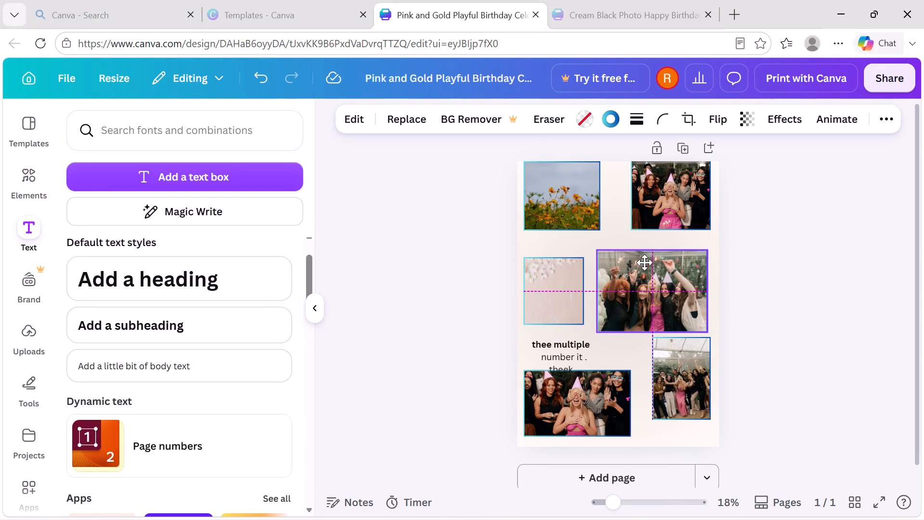
pyautogui.tripleClick(559, 287)
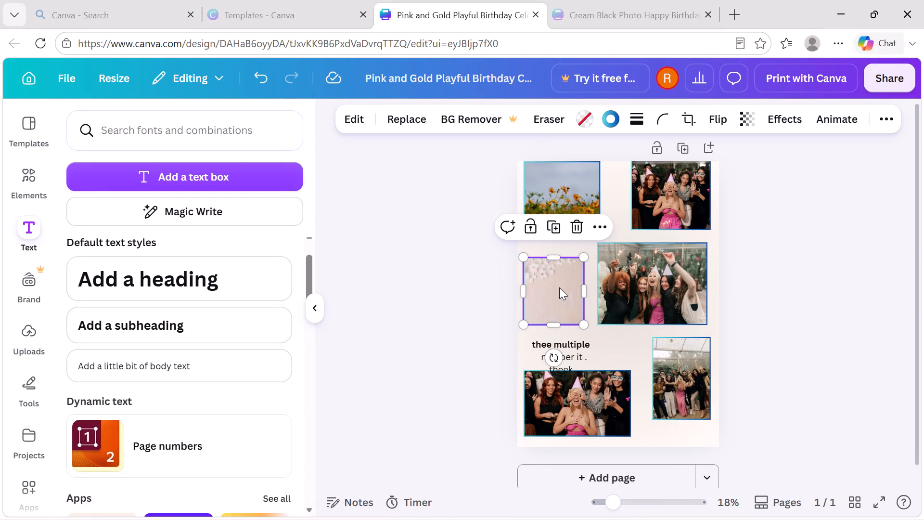
pyautogui.click(559, 287)
# Move the "thee multiple number it . theek" text block up, clear of the party photo beneath it.
pyautogui.click(580, 382)
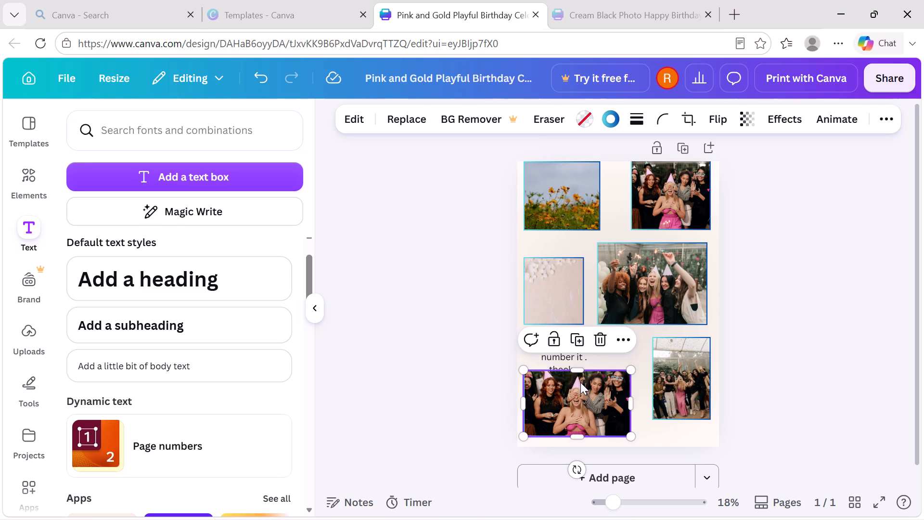
pyautogui.click(580, 380)
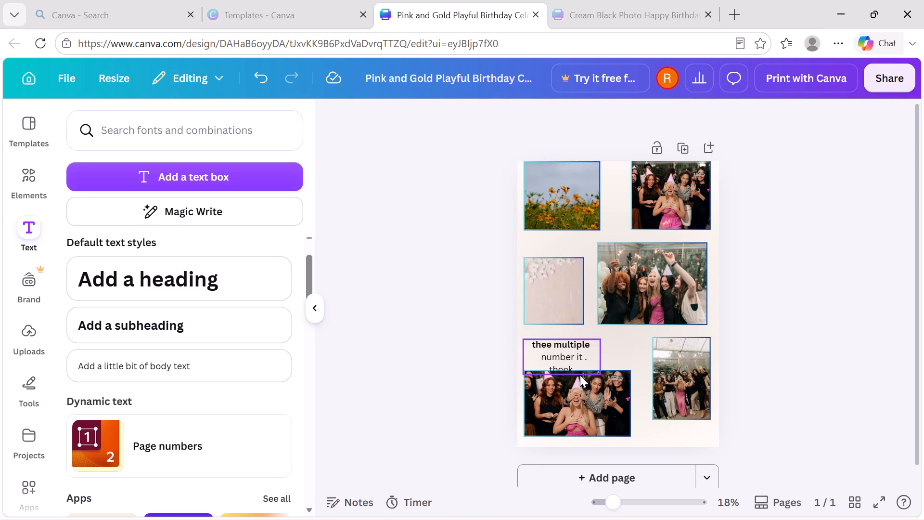
pyautogui.moveTo(580, 375); pyautogui.dragTo(582, 364)
pyautogui.moveTo(582, 364); pyautogui.dragTo(620, 358)
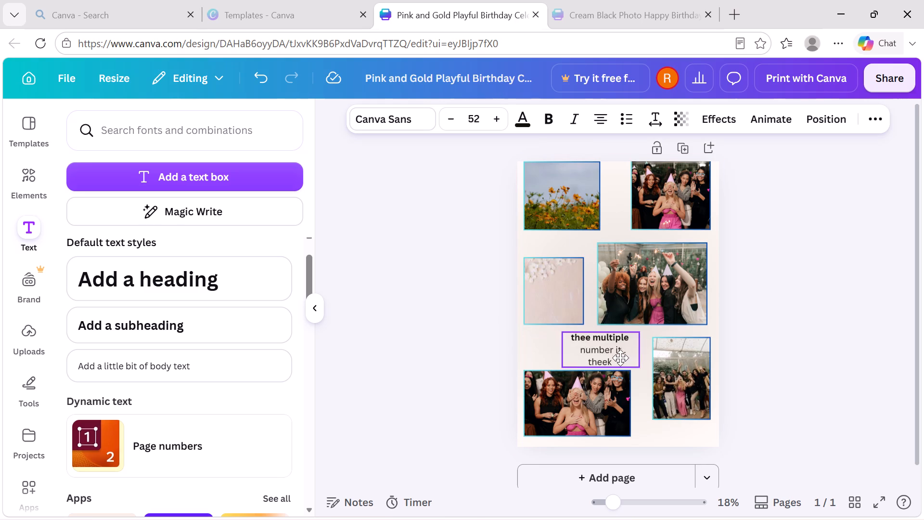
pyautogui.moveTo(620, 358); pyautogui.dragTo(579, 356)
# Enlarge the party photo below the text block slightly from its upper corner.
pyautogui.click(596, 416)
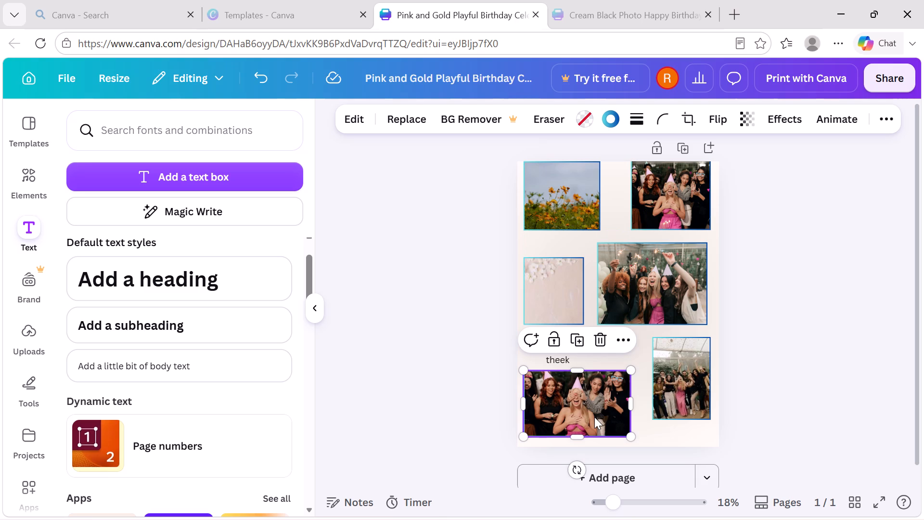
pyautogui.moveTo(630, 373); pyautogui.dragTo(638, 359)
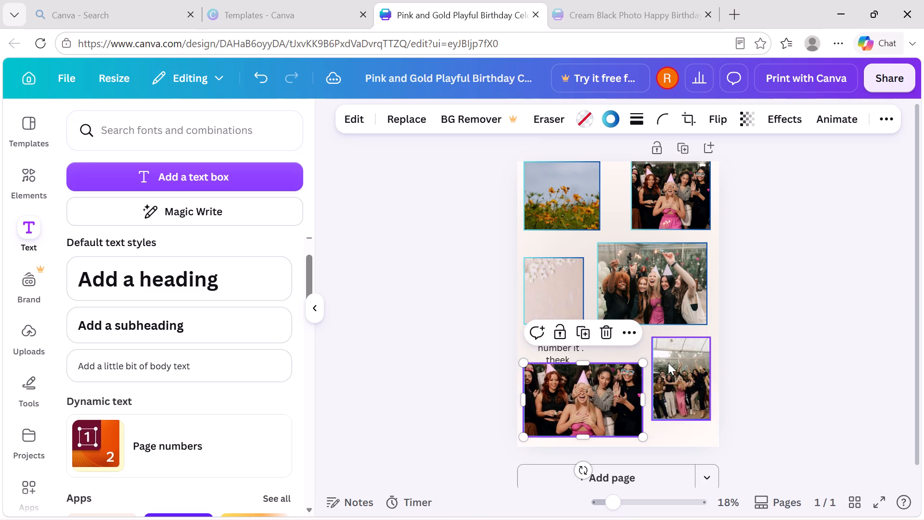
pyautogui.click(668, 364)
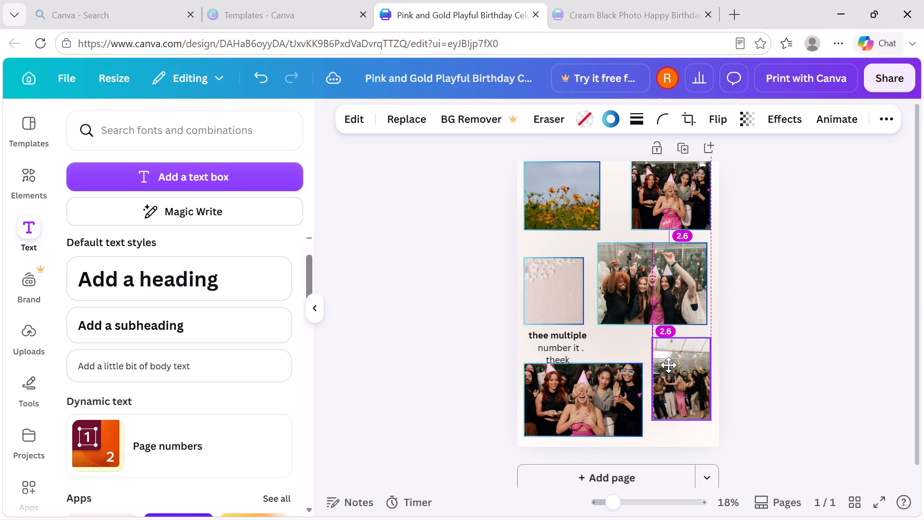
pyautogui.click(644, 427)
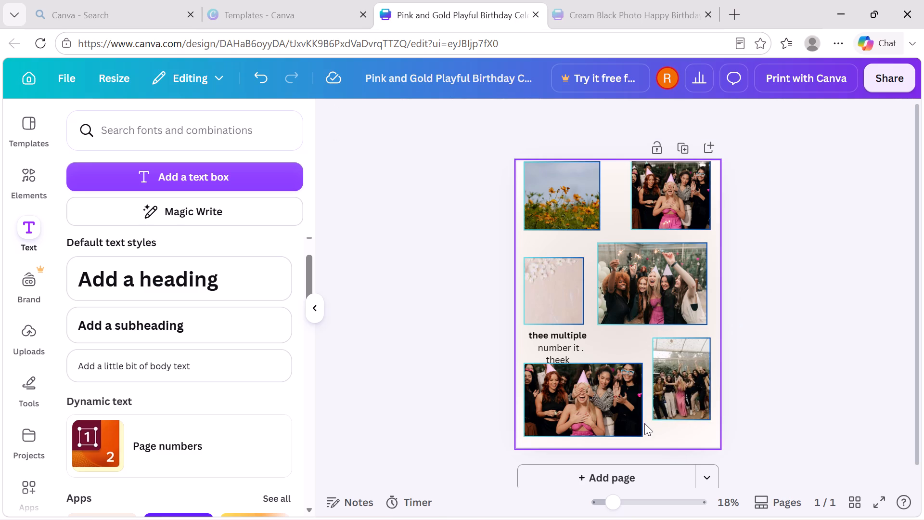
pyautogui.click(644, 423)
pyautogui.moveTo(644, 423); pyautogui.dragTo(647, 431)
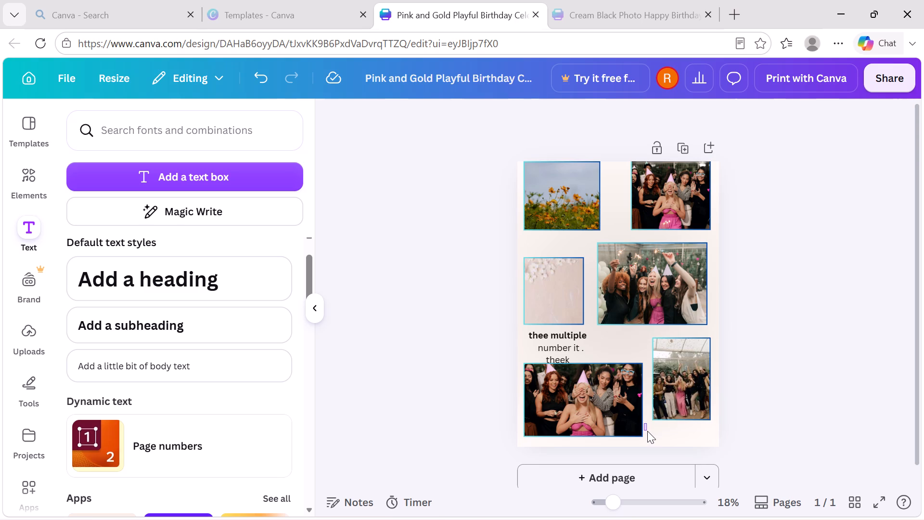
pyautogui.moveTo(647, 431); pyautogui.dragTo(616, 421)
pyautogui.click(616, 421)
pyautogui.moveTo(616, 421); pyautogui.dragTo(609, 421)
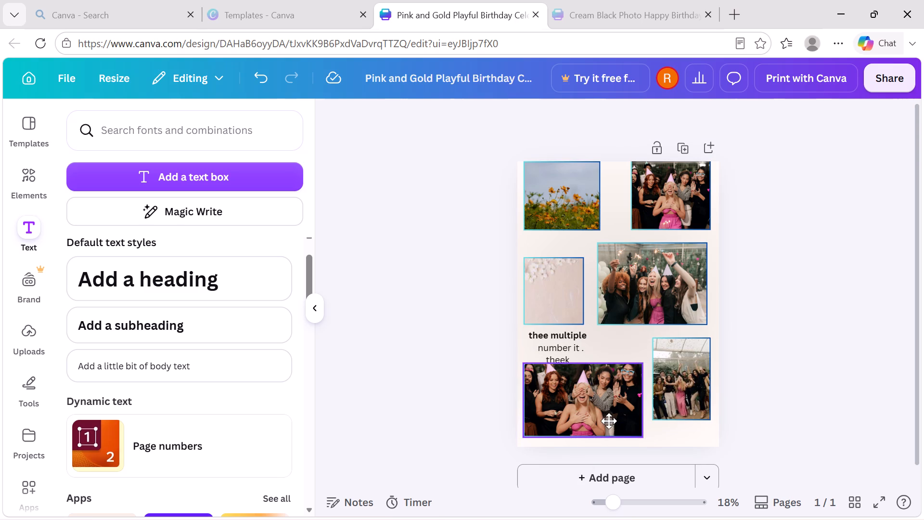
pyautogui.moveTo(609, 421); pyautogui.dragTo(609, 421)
# Reshape the party photo below the text into a small square about 12.6 wide, resting on the page's bottom edge.
pyautogui.click(605, 422)
pyautogui.moveTo(585, 431); pyautogui.dragTo(614, 447)
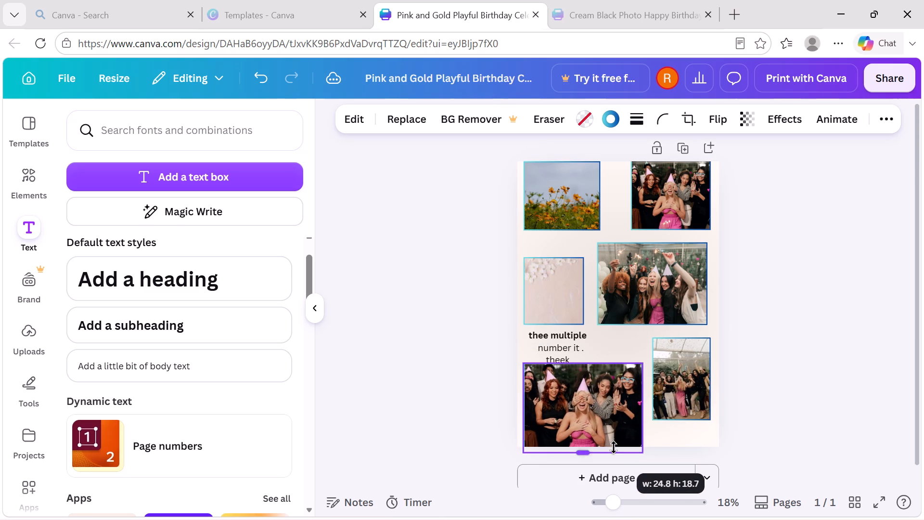
pyautogui.moveTo(614, 447); pyautogui.dragTo(613, 443)
pyautogui.moveTo(643, 401); pyautogui.dragTo(610, 404)
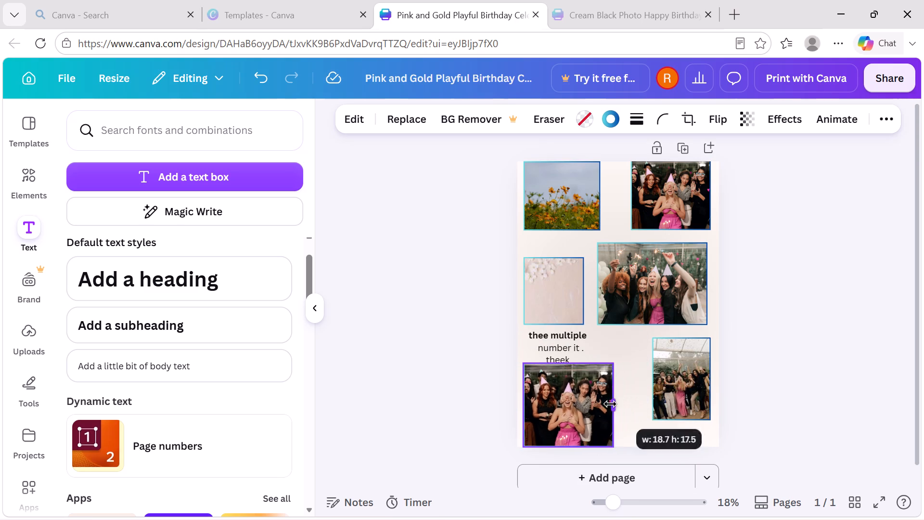
pyautogui.moveTo(610, 404); pyautogui.dragTo(605, 404)
pyautogui.moveTo(604, 364); pyautogui.dragTo(601, 368)
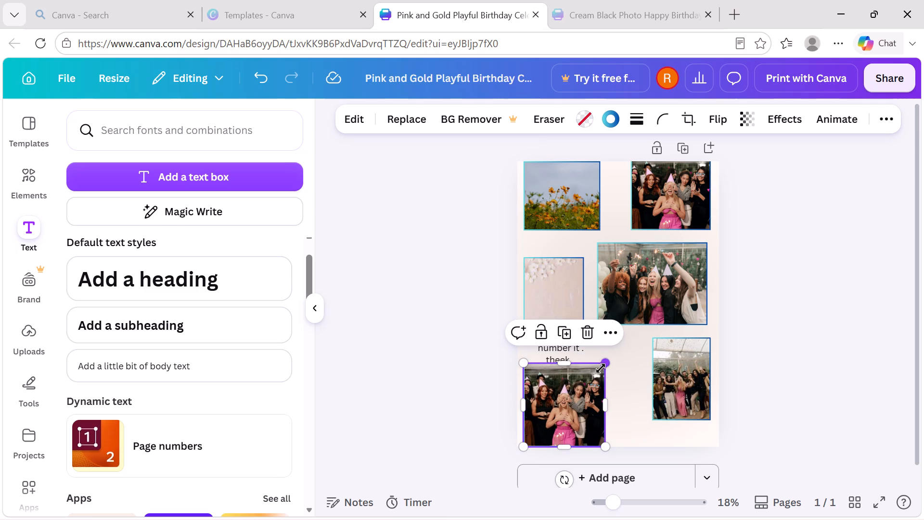
pyautogui.moveTo(601, 368); pyautogui.dragTo(585, 390)
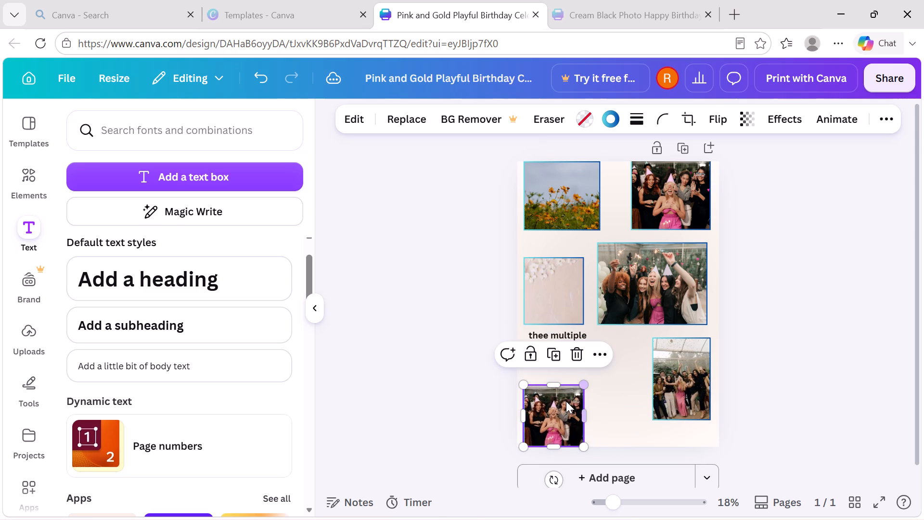
pyautogui.click(566, 401)
pyautogui.click(564, 416)
pyautogui.click(574, 383)
pyautogui.moveTo(574, 383); pyautogui.dragTo(659, 316)
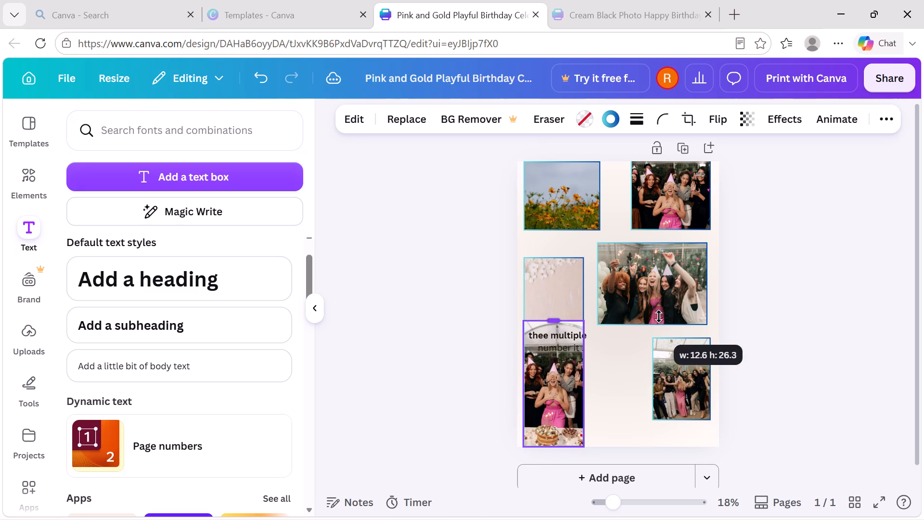
pyautogui.moveTo(659, 316); pyautogui.dragTo(616, 382)
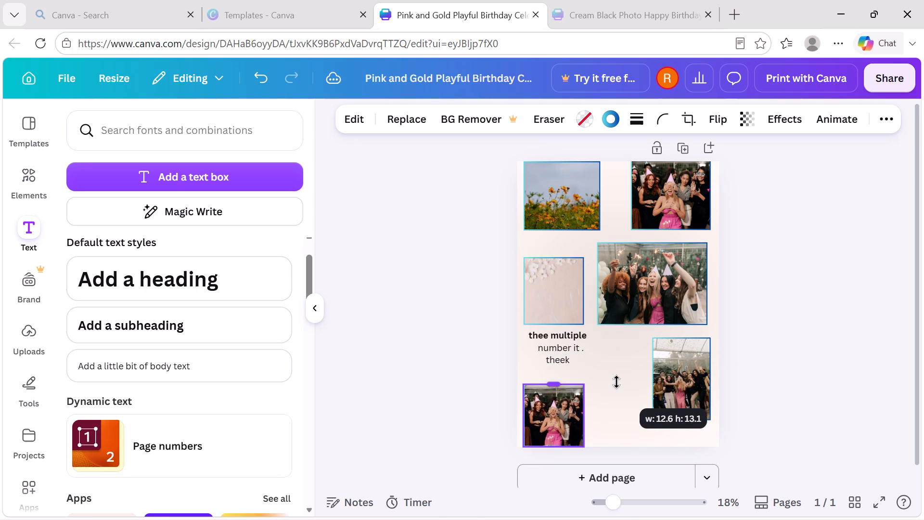
pyautogui.moveTo(616, 382); pyautogui.dragTo(628, 384)
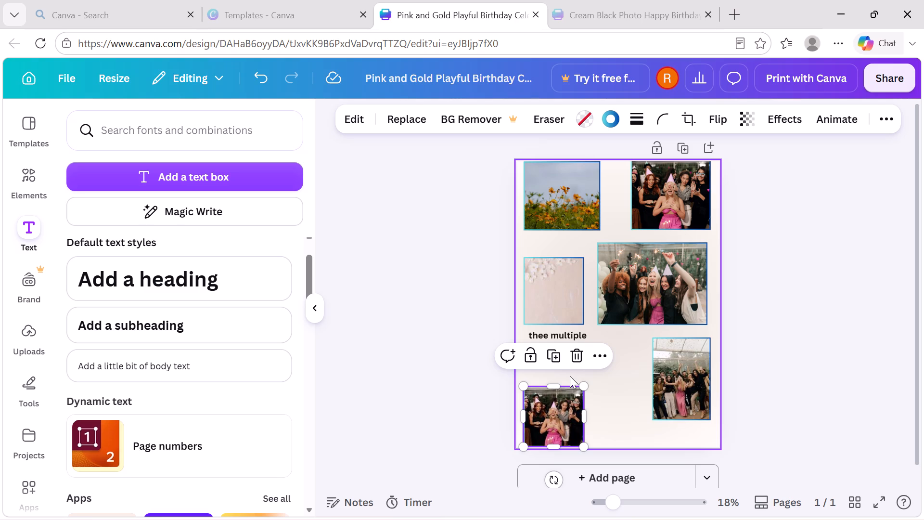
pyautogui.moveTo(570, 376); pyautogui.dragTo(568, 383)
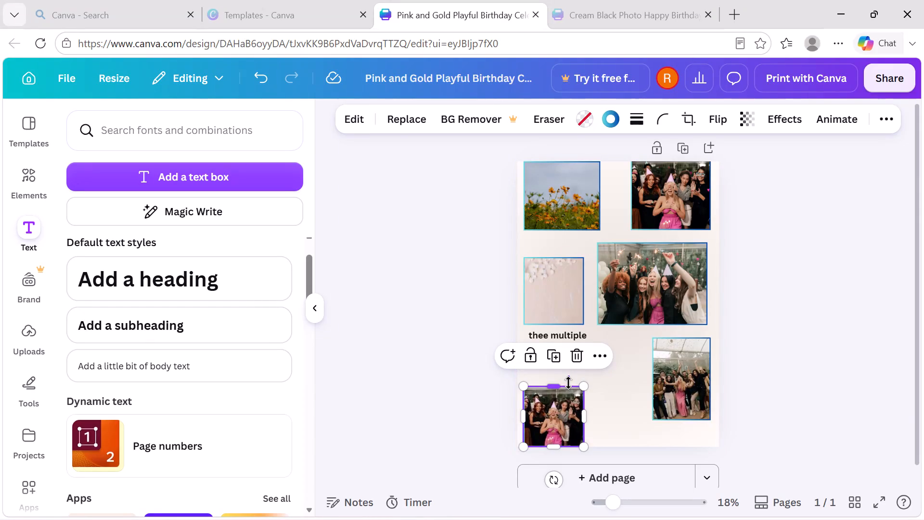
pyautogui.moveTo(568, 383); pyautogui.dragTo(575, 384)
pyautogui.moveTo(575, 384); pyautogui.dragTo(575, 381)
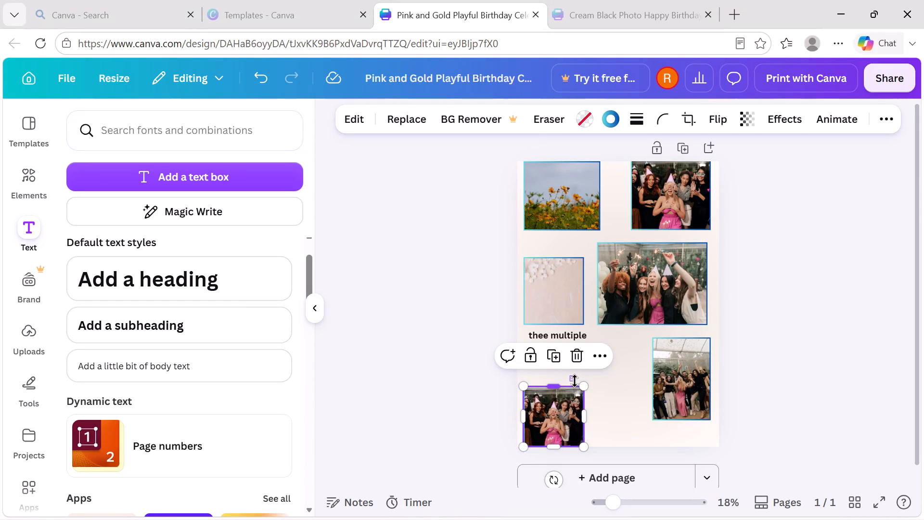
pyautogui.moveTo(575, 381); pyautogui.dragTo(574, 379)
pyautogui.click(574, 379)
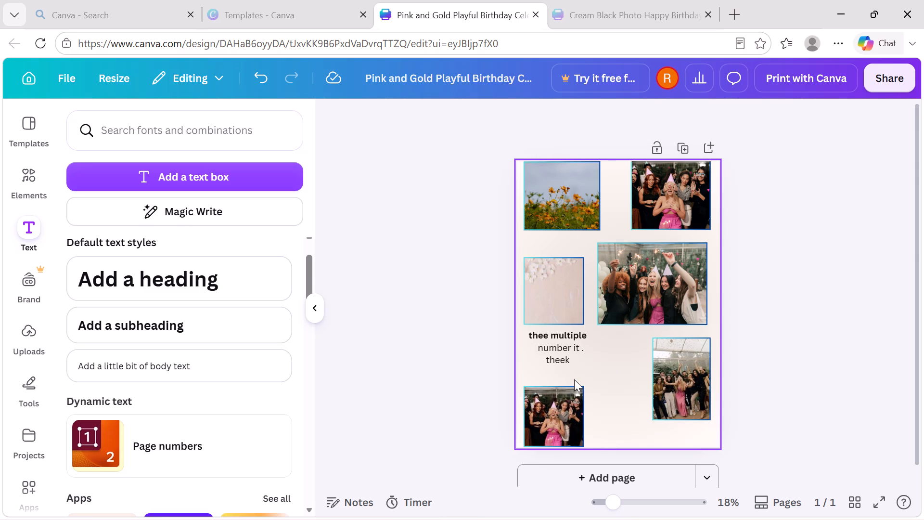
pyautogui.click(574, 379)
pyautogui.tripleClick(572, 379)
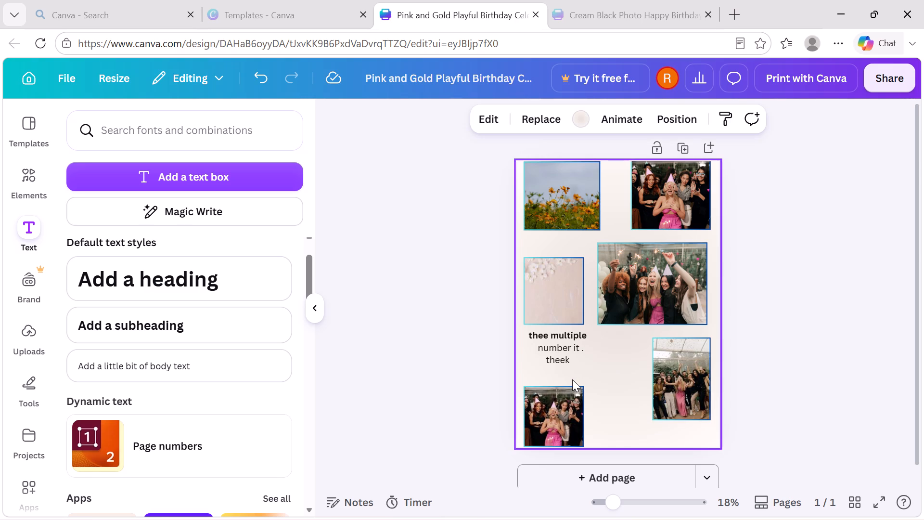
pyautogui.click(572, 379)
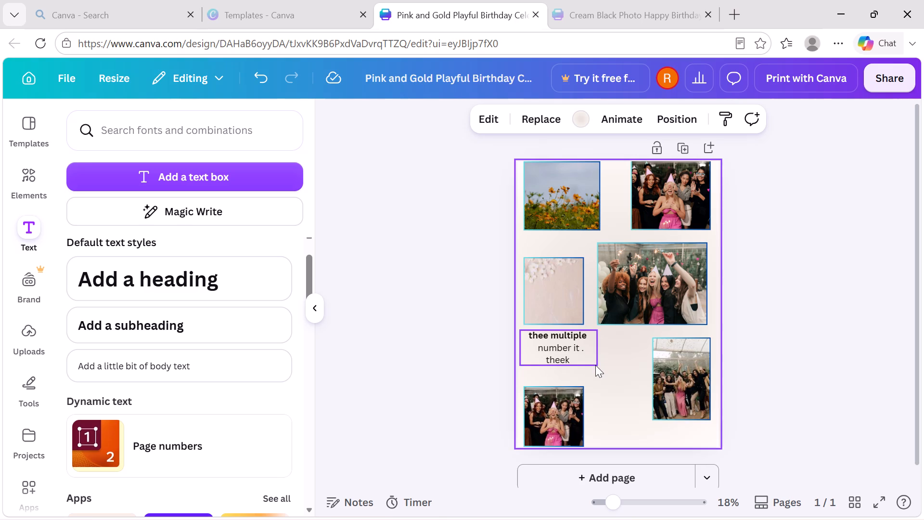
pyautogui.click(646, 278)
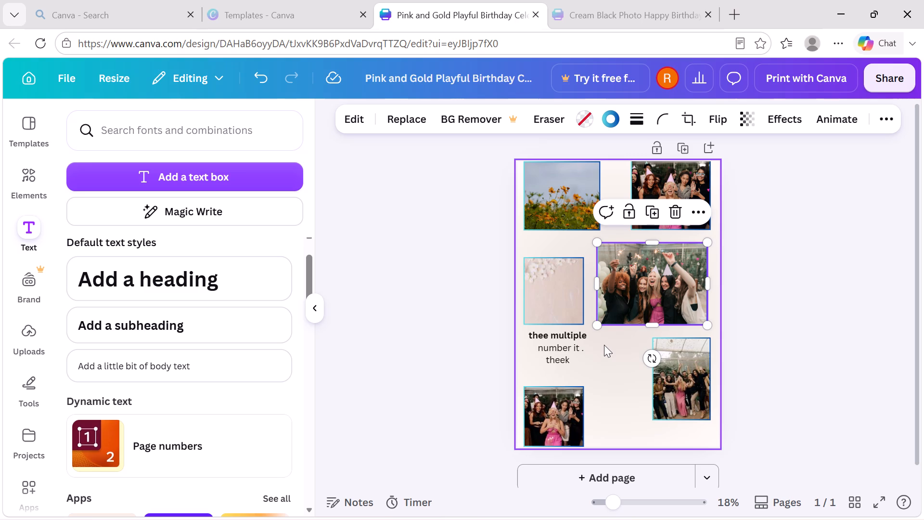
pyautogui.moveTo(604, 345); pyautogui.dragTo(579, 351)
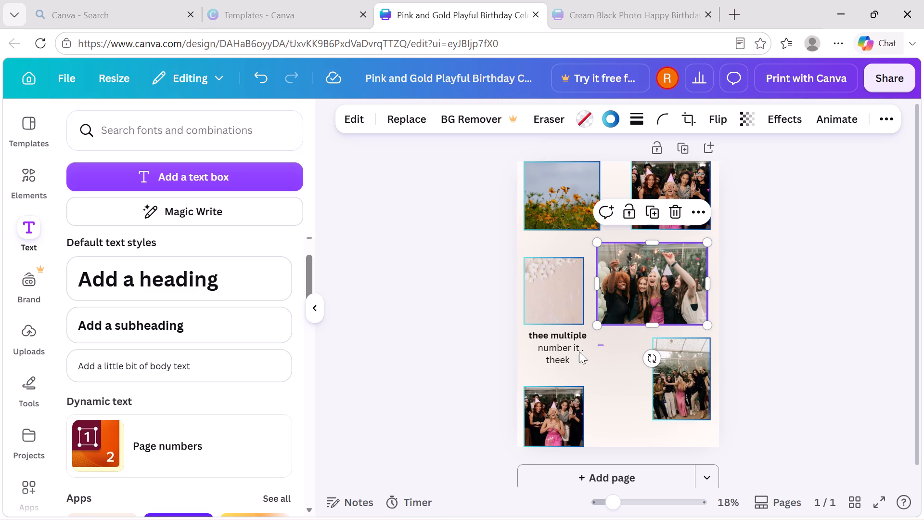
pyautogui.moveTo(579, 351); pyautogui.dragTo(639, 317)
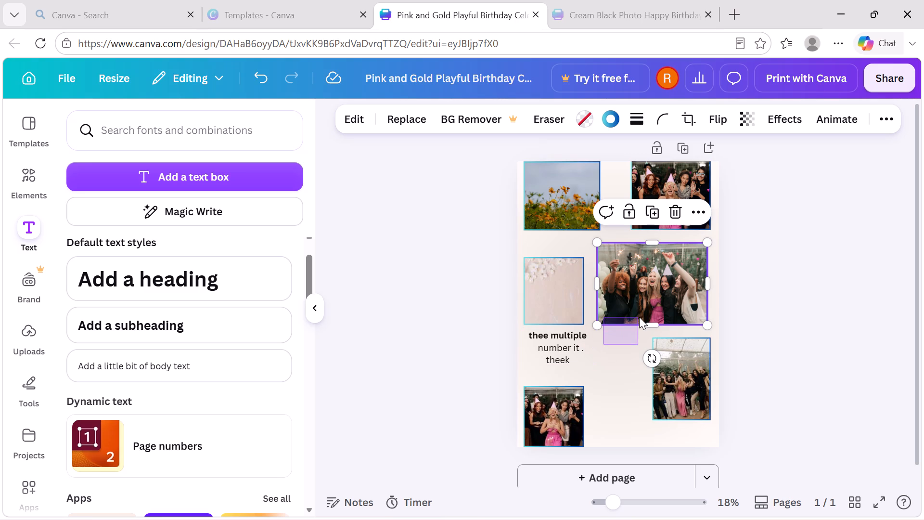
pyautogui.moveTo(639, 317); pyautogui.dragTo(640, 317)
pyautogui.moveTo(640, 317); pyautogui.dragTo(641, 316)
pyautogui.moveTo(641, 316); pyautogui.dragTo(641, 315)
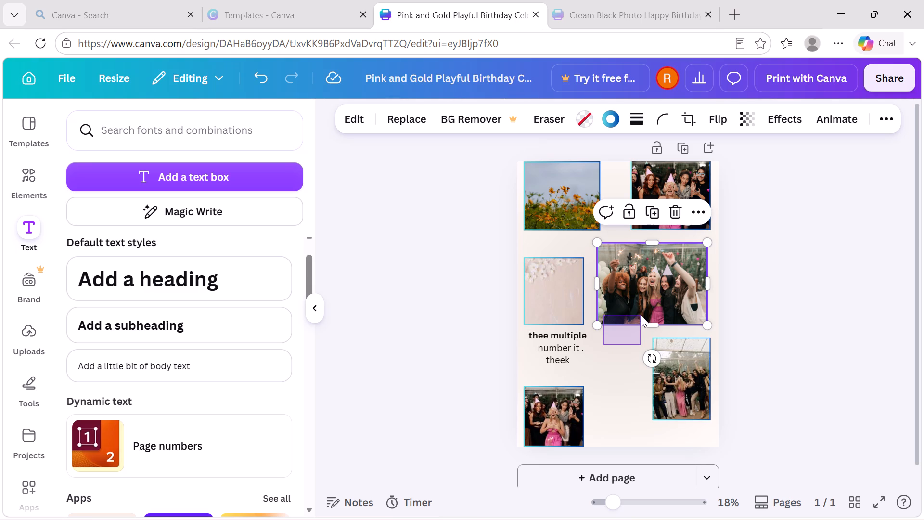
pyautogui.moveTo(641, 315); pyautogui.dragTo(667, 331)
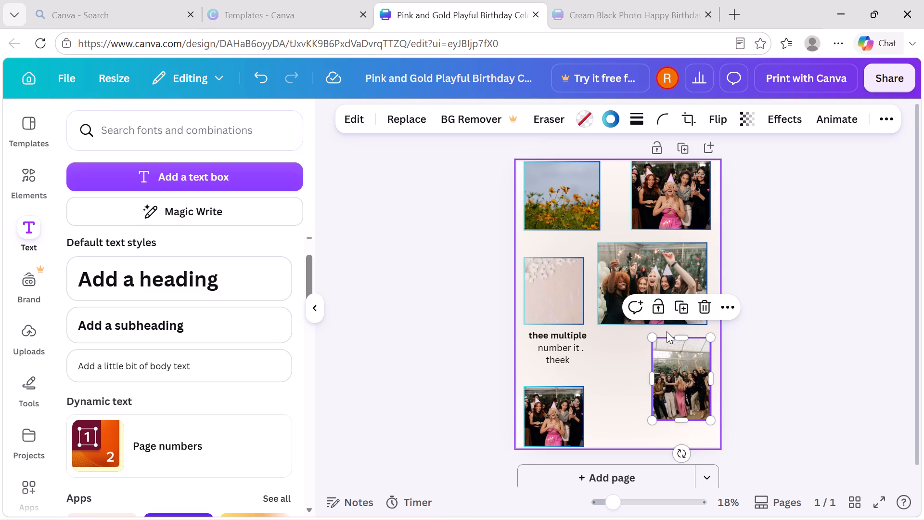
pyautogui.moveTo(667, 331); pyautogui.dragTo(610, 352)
# Move the small square party photo beside the text block, enlarge it to about twice its size, and shift it upward over the text.
pyautogui.moveTo(548, 427); pyautogui.dragTo(619, 369)
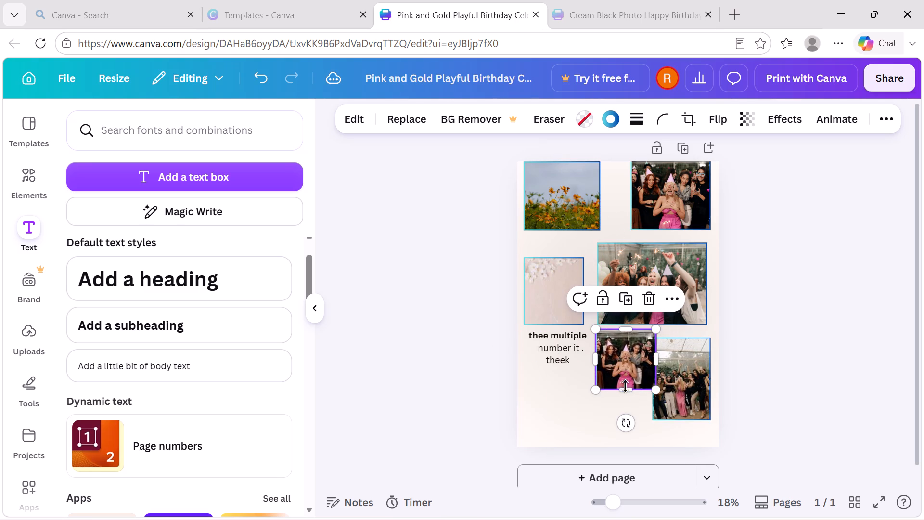
pyautogui.moveTo(597, 392); pyautogui.dragTo(515, 442)
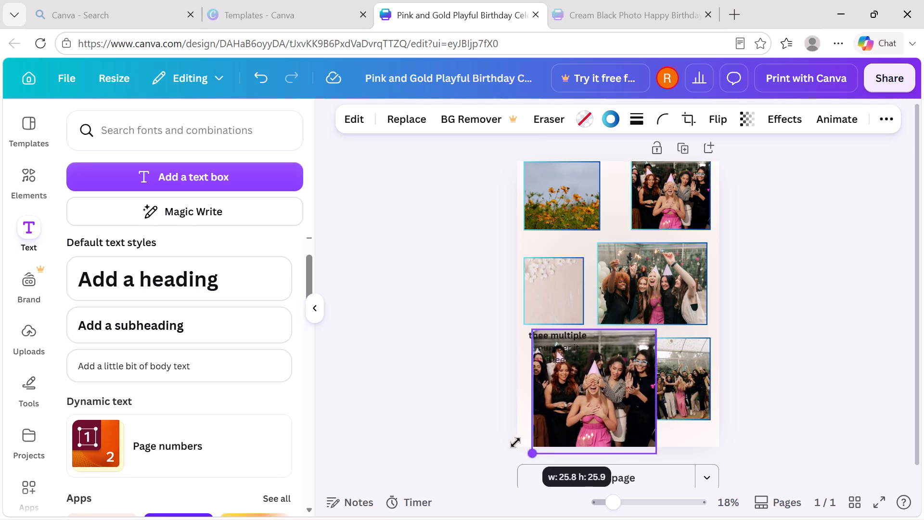
pyautogui.moveTo(515, 442); pyautogui.dragTo(507, 446)
pyautogui.moveTo(594, 390); pyautogui.dragTo(611, 367)
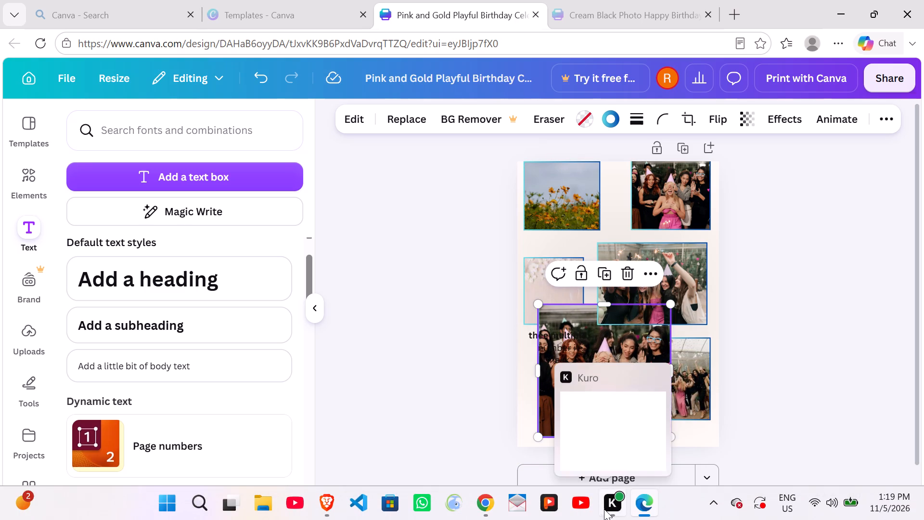
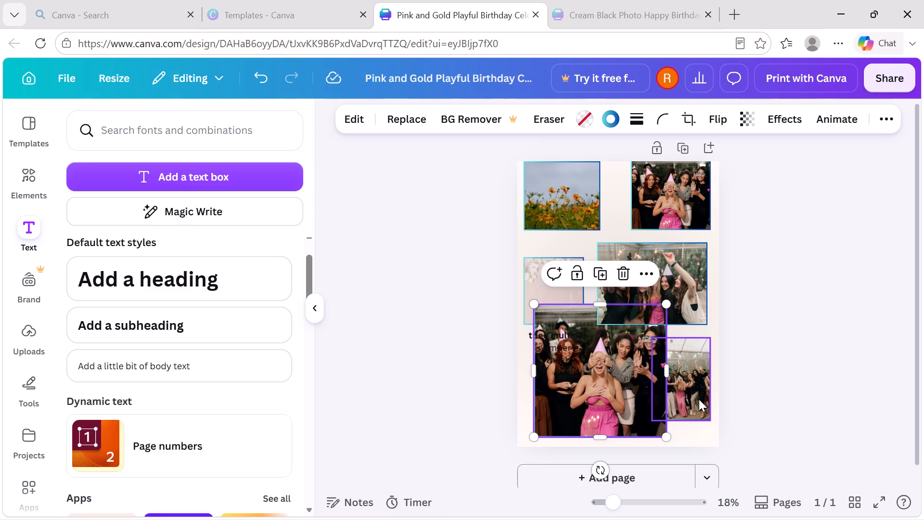
# Move the large party photo to the page's left edge and raise it to overlap the balloon photo.
pyautogui.click(699, 399)
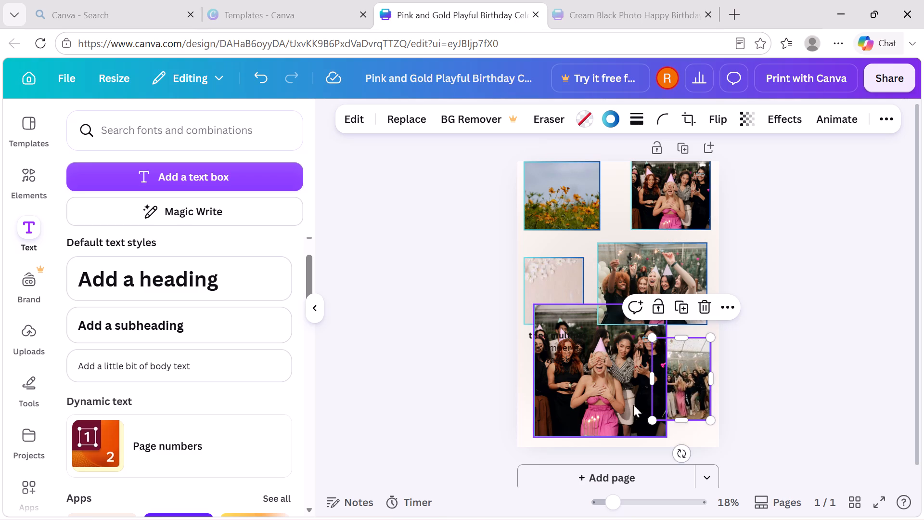
pyautogui.moveTo(621, 398); pyautogui.dragTo(599, 401)
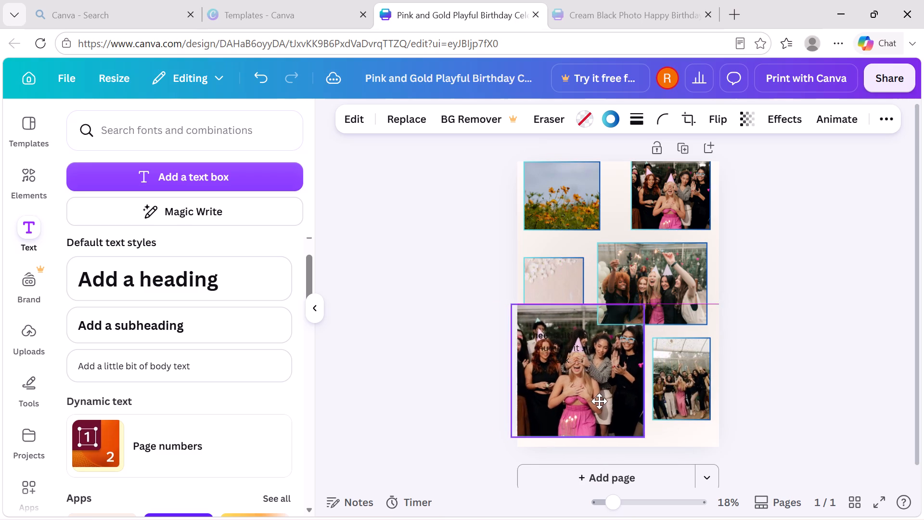
pyautogui.moveTo(599, 401); pyautogui.dragTo(605, 398)
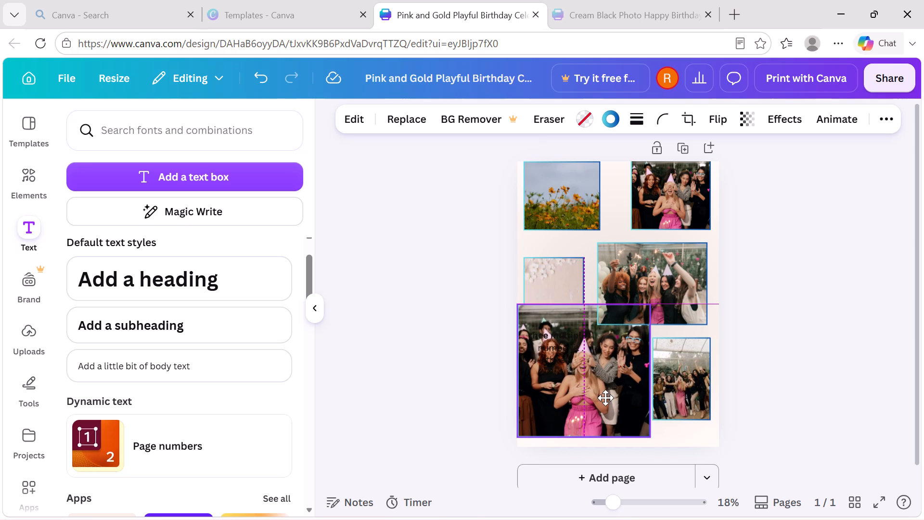
pyautogui.moveTo(605, 398); pyautogui.dragTo(604, 398)
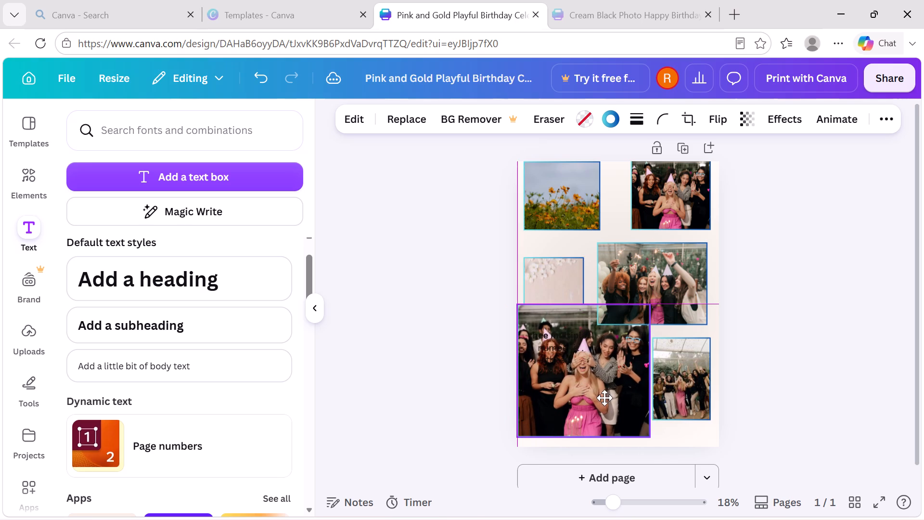
pyautogui.moveTo(604, 398); pyautogui.dragTo(575, 396)
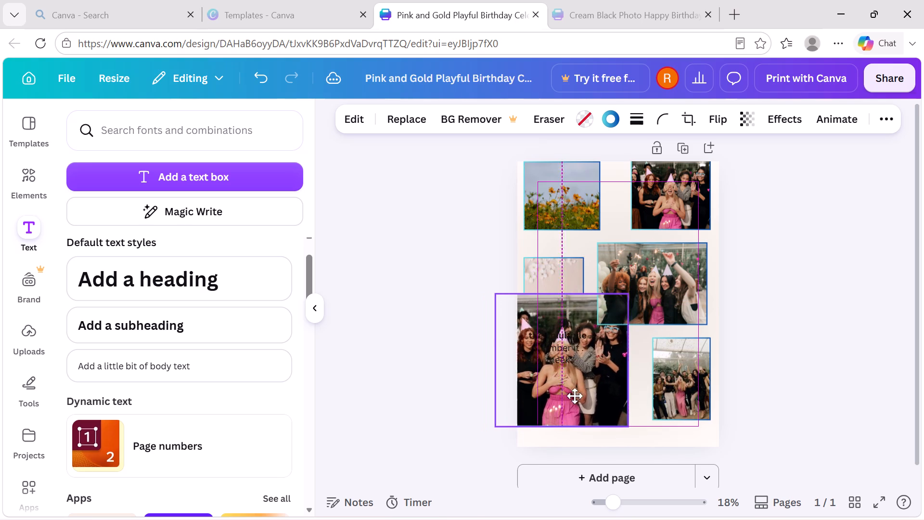
pyautogui.moveTo(575, 396); pyautogui.dragTo(605, 376)
# Change the page background to the blue gradient already used in the design.
pyautogui.click(669, 279)
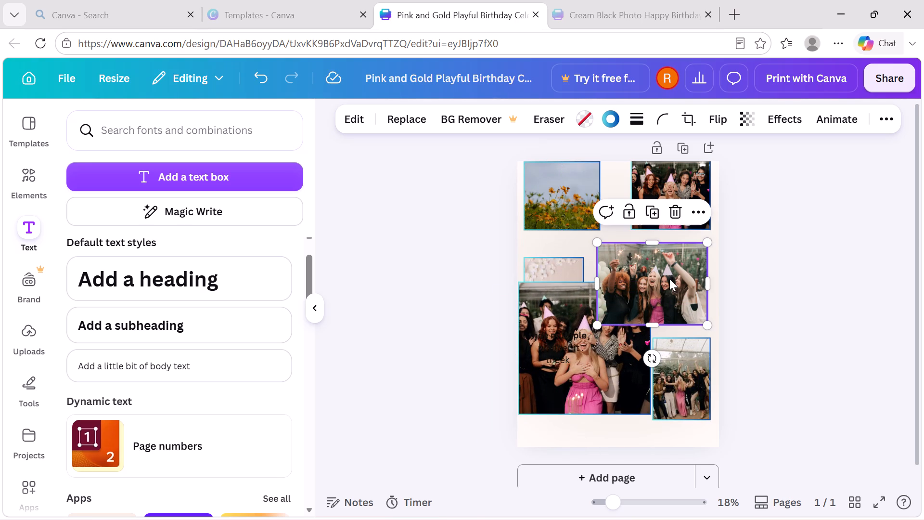
pyautogui.click(617, 175)
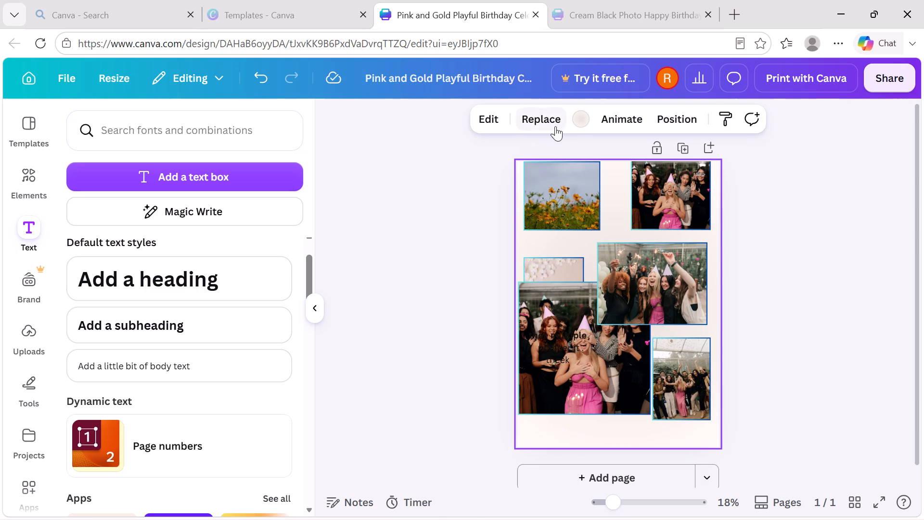
pyautogui.click(574, 125)
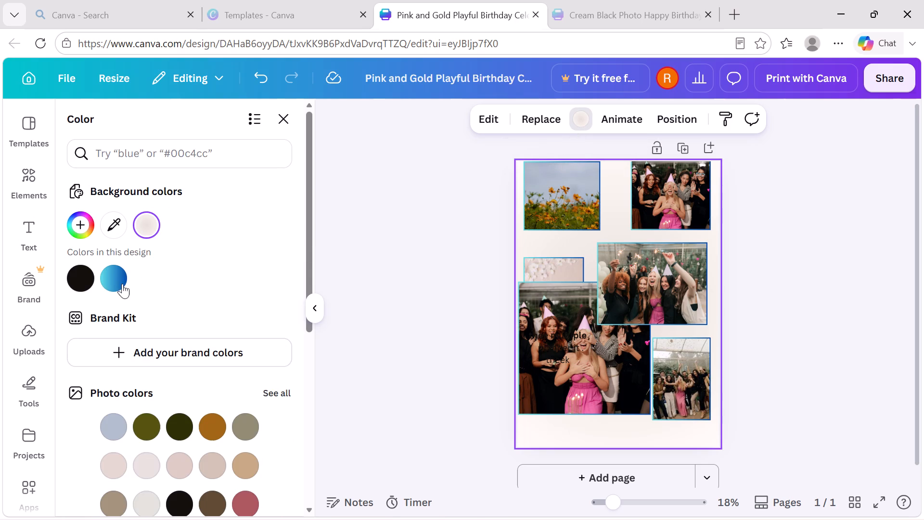
pyautogui.click(122, 283)
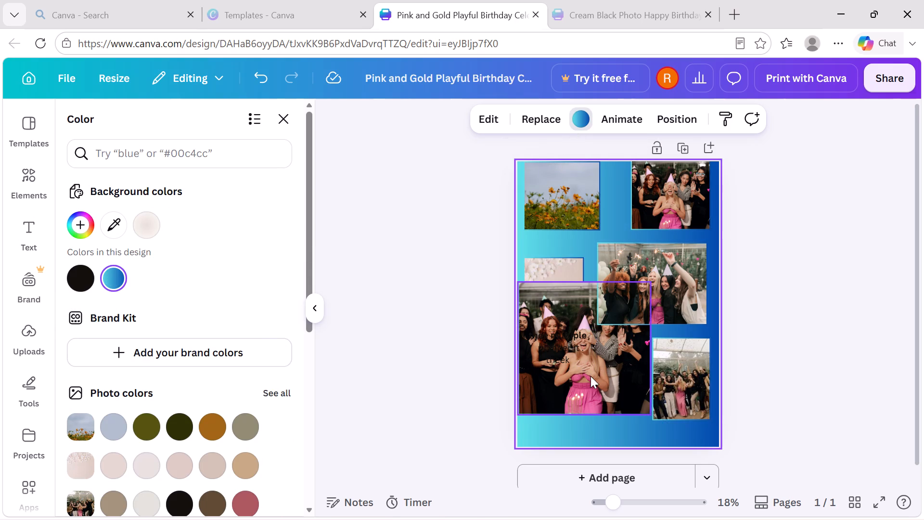
# Move the large party photo into the page's lower-left corner and the small standing-group photo into the lower-right corner.
pyautogui.moveTo(590, 377); pyautogui.dragTo(586, 402)
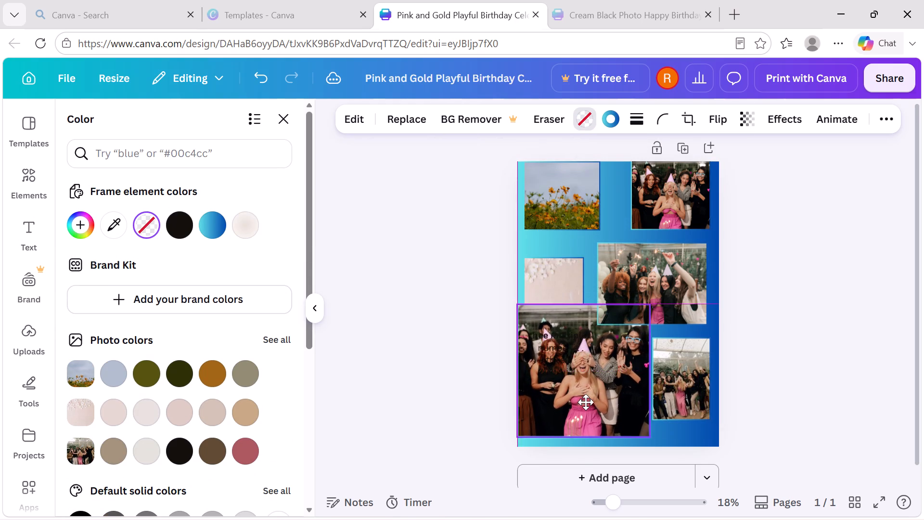
pyautogui.moveTo(586, 402); pyautogui.dragTo(586, 403)
pyautogui.moveTo(702, 377); pyautogui.dragTo(719, 391)
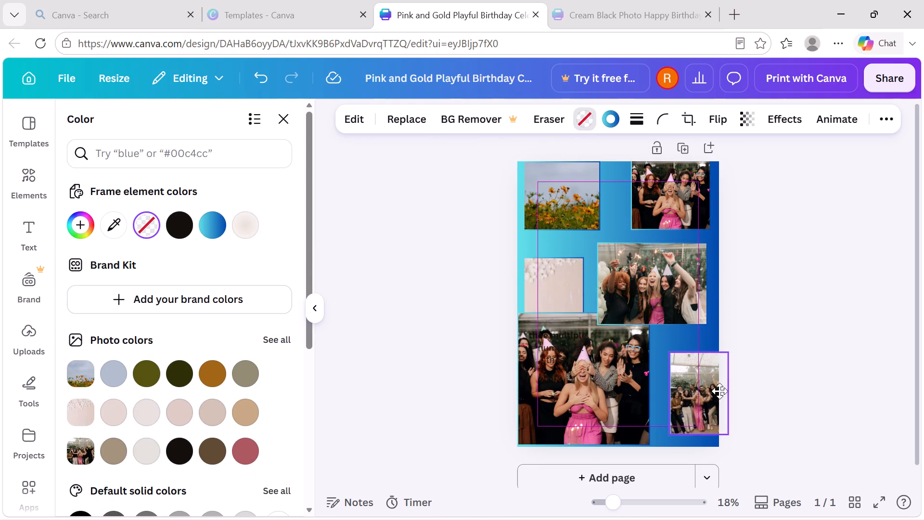
pyautogui.moveTo(719, 391); pyautogui.dragTo(710, 401)
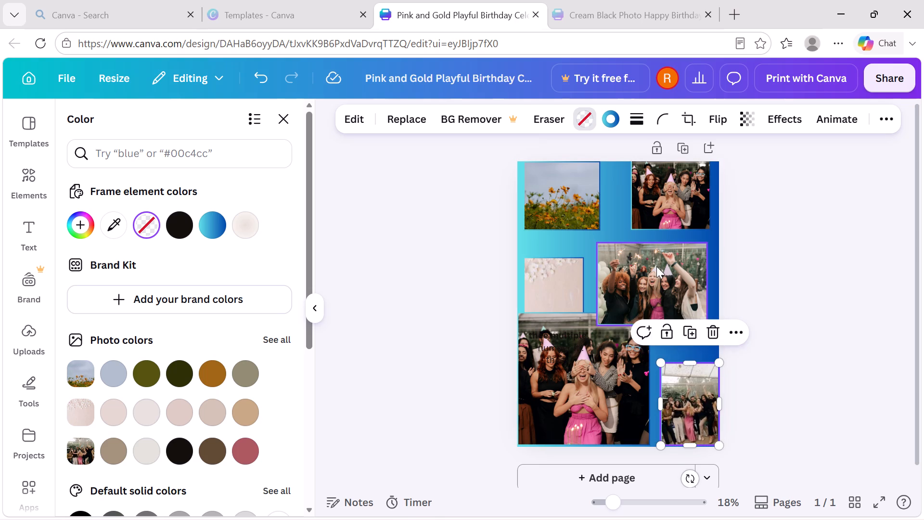
# Spread the middle photos apart, with the sparkler group photo at the page's right edge and the balloon photo at its left edge.
pyautogui.moveTo(656, 266); pyautogui.dragTo(671, 273)
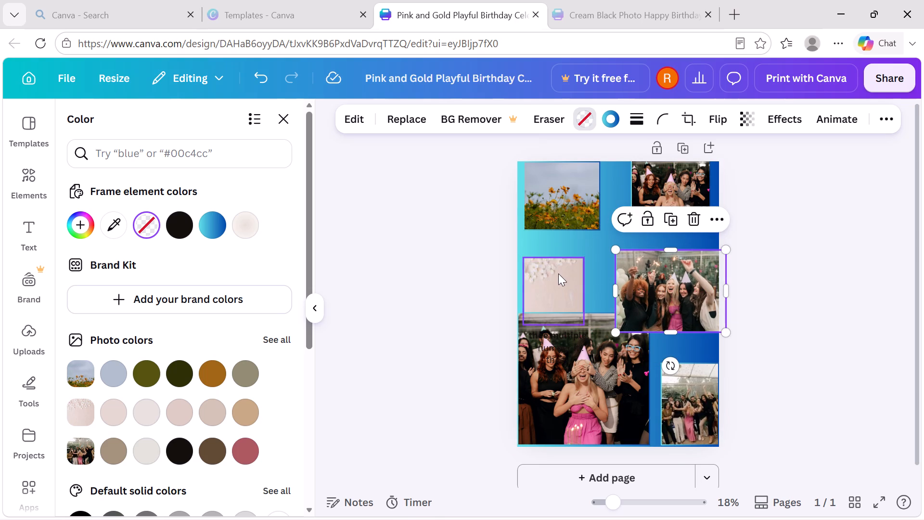
pyautogui.moveTo(558, 273); pyautogui.dragTo(549, 262)
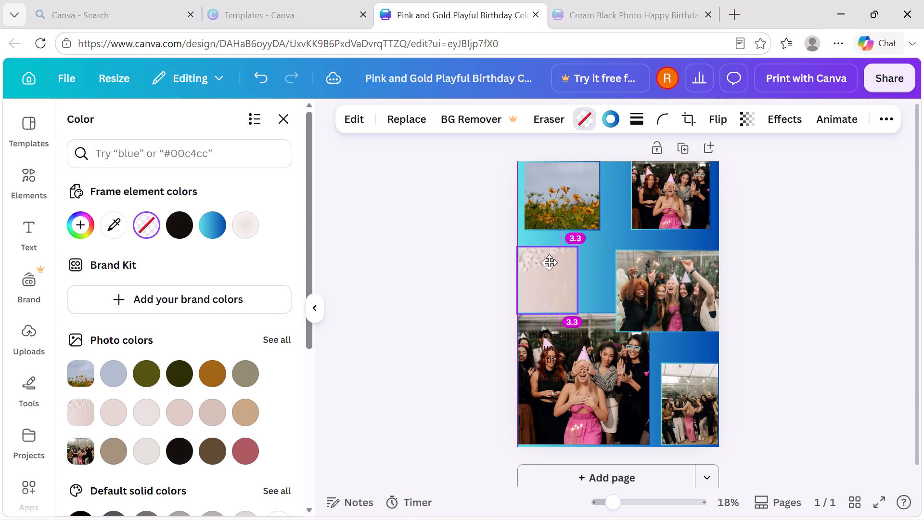
pyautogui.moveTo(549, 262); pyautogui.dragTo(553, 263)
# Lower the flower photo and the upper party photo from the page's top edge, nudging the large party and sparkler photos rightward.
pyautogui.moveTo(583, 191); pyautogui.dragTo(597, 208)
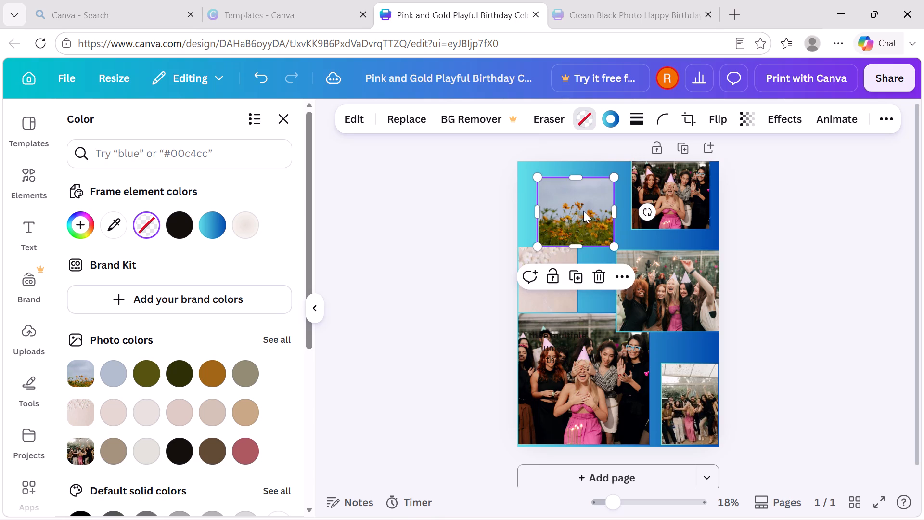
pyautogui.click(592, 303)
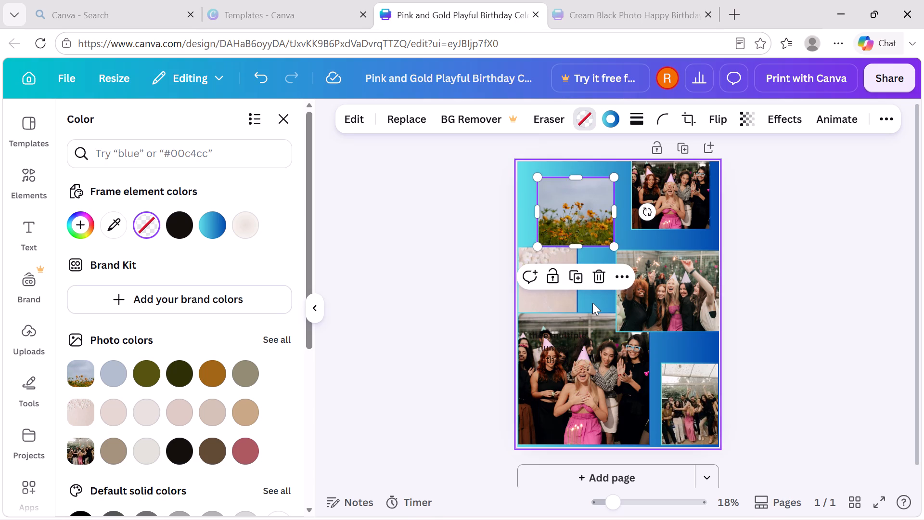
pyautogui.click(546, 392)
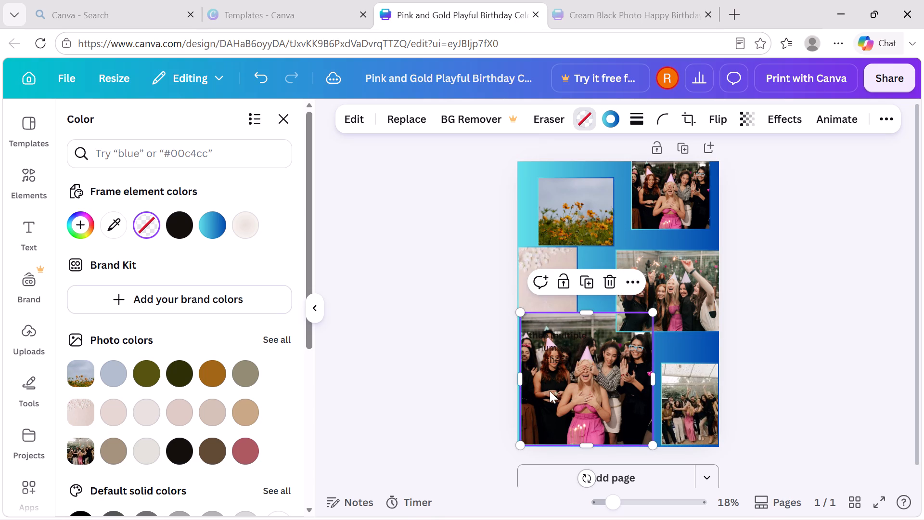
pyautogui.moveTo(665, 306); pyautogui.dragTo(669, 308)
pyautogui.moveTo(665, 186); pyautogui.dragTo(670, 205)
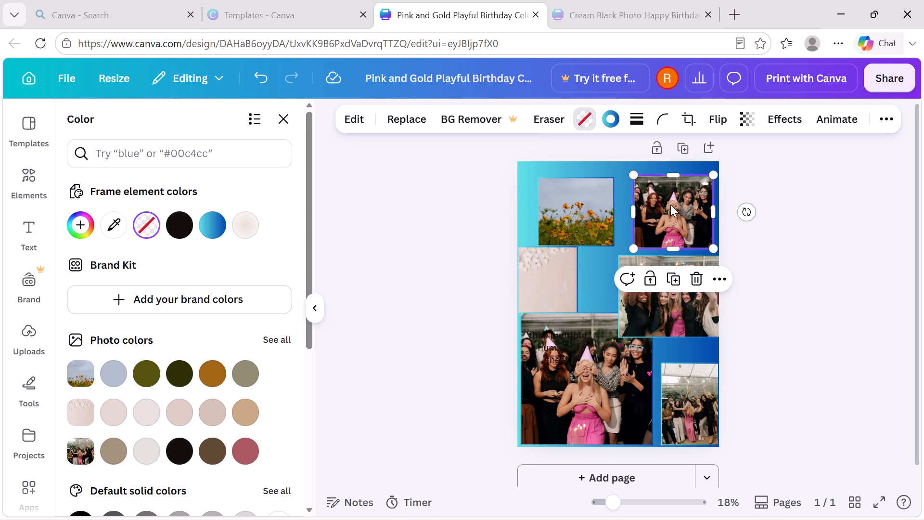
pyautogui.moveTo(580, 205); pyautogui.dragTo(592, 205)
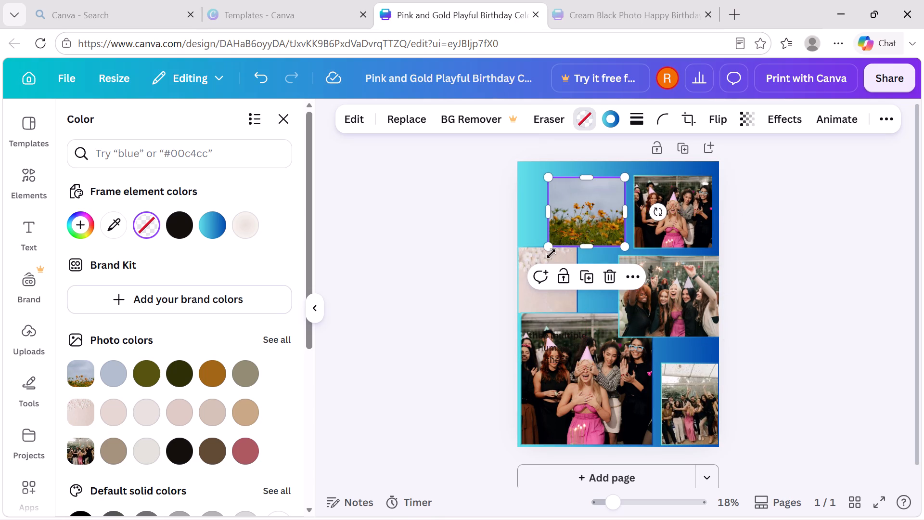
# Shift the balloon photo slightly right beneath the flower photo and raise the large party photo slightly off the bottom edge.
pyautogui.moveTo(542, 286); pyautogui.dragTo(551, 286)
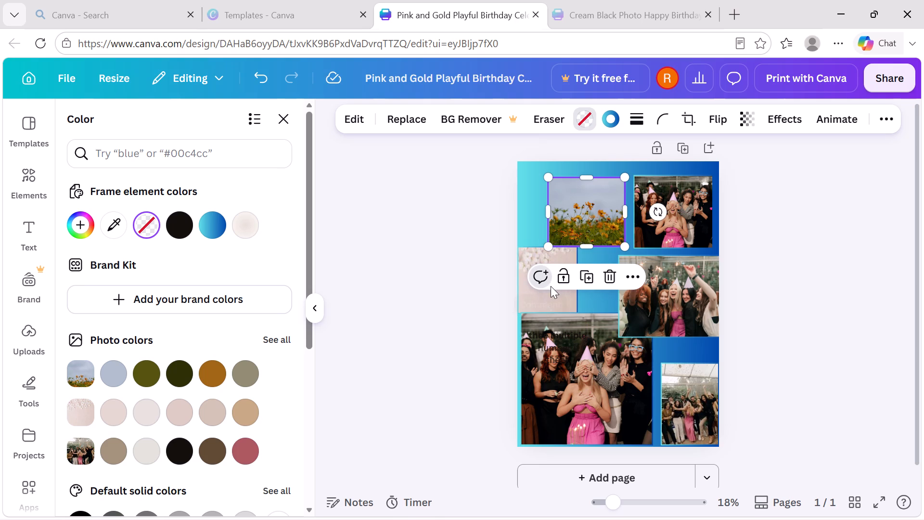
pyautogui.moveTo(551, 286); pyautogui.dragTo(552, 290)
pyautogui.moveTo(552, 290); pyautogui.dragTo(559, 290)
pyautogui.moveTo(593, 391); pyautogui.dragTo(591, 384)
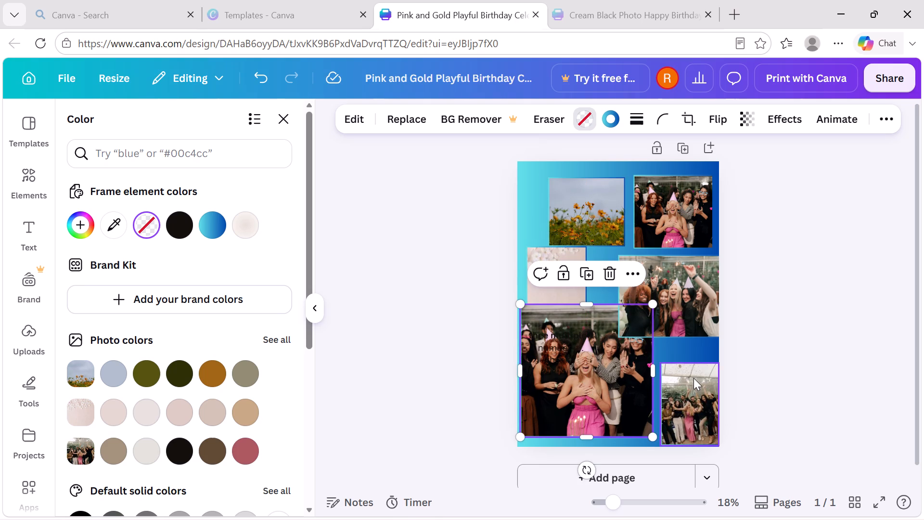
# Reposition the small standing-group photo near the page's lower-right corner, extending slightly past the right edge.
pyautogui.moveTo(693, 378); pyautogui.dragTo(676, 385)
pyautogui.moveTo(676, 385); pyautogui.dragTo(696, 359)
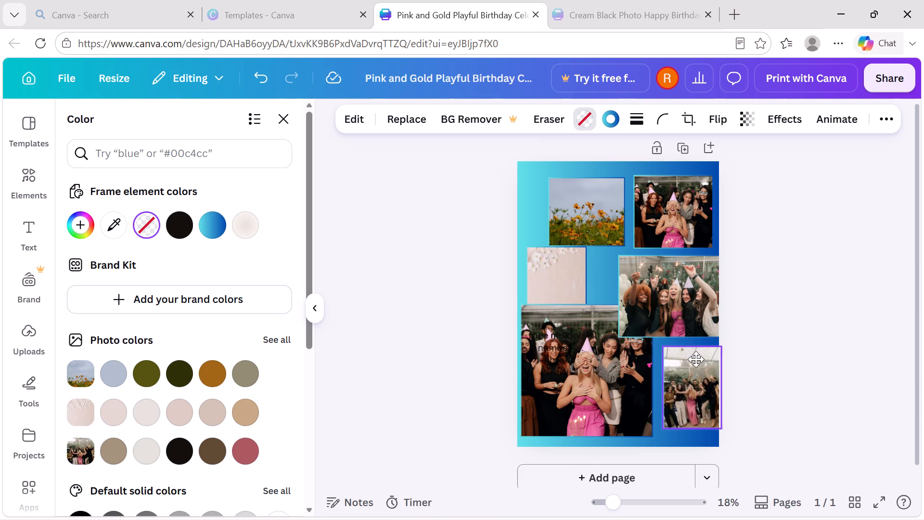
pyautogui.moveTo(696, 359); pyautogui.dragTo(701, 373)
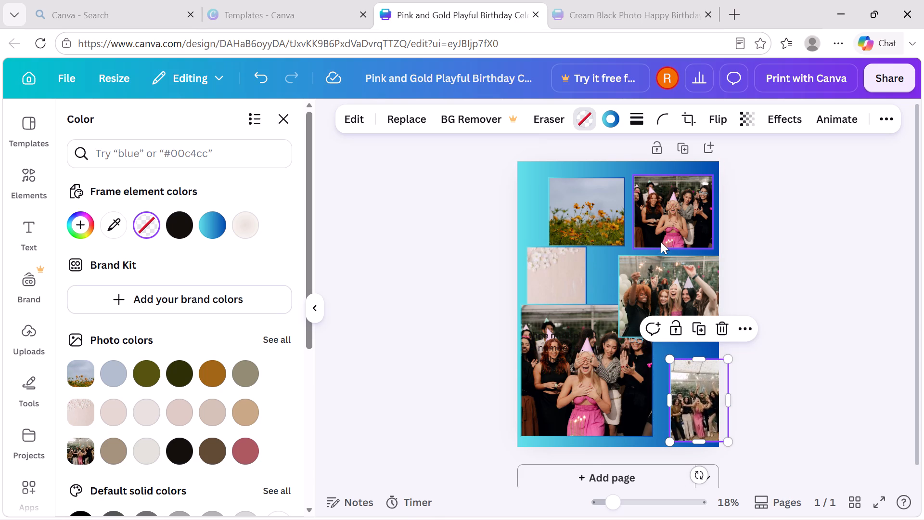
# Lower the large party photo to the page's bottom edge and set the sparkler photo at the right edge, directly above the standing-group photo.
pyautogui.moveTo(653, 271); pyautogui.dragTo(612, 246)
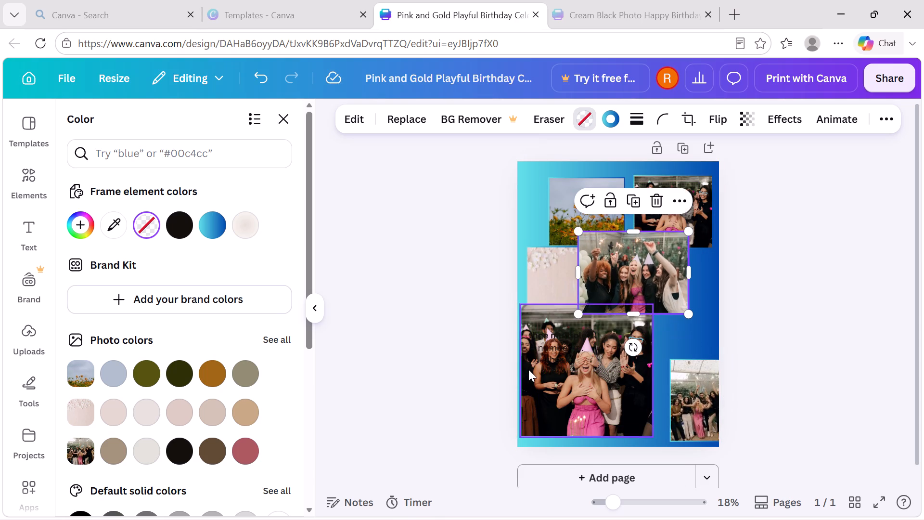
pyautogui.moveTo(528, 369); pyautogui.dragTo(542, 378)
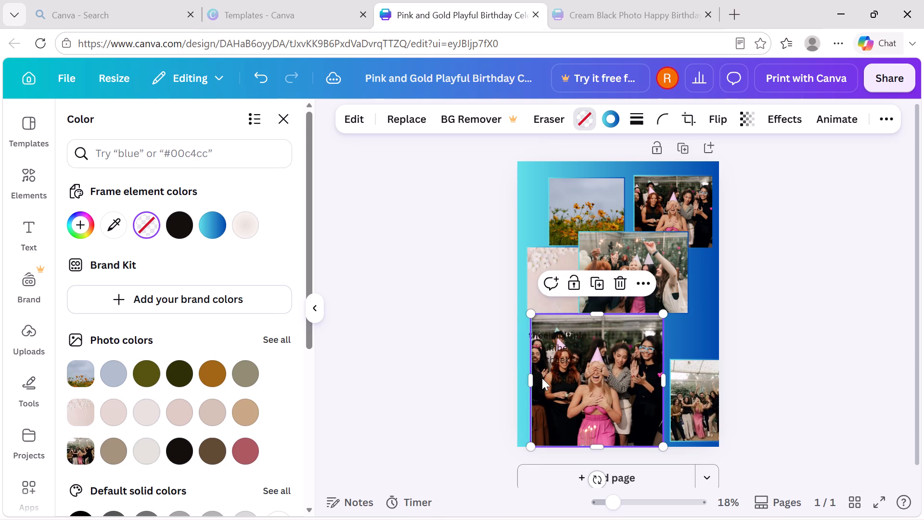
pyautogui.moveTo(648, 262); pyautogui.dragTo(686, 299)
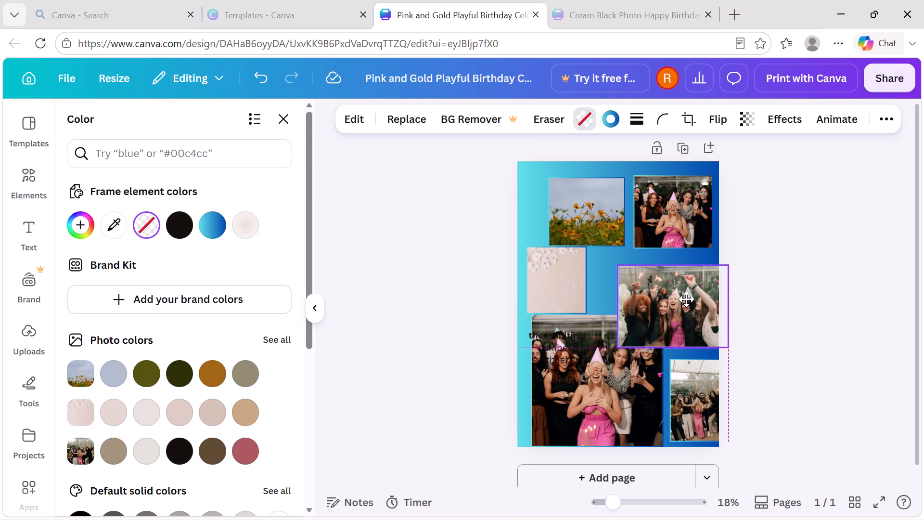
pyautogui.moveTo(686, 299); pyautogui.dragTo(685, 306)
# Lower the upper party photo to meet the sparkler photo's top edge and shift the balloon photo right, beneath the flower photo.
pyautogui.moveTo(693, 213); pyautogui.dragTo(685, 238)
pyautogui.moveTo(570, 278); pyautogui.dragTo(588, 279)
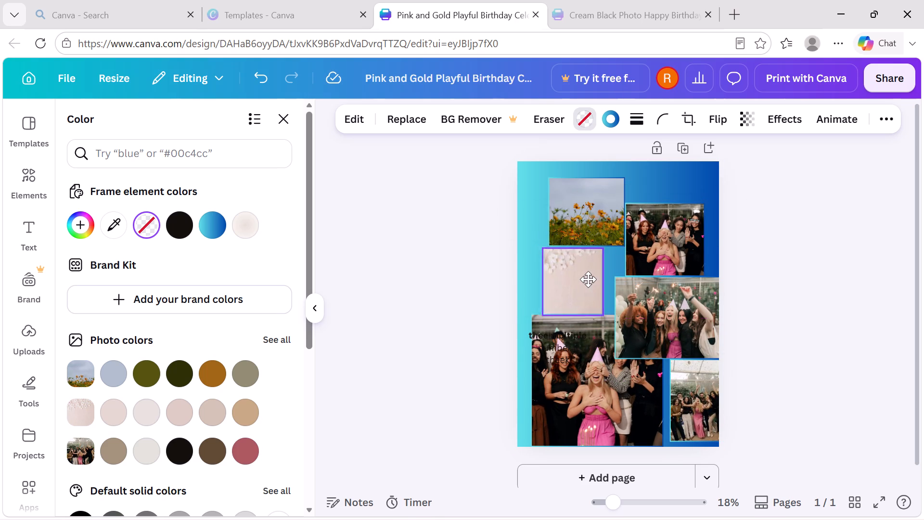
pyautogui.moveTo(588, 279); pyautogui.dragTo(590, 280)
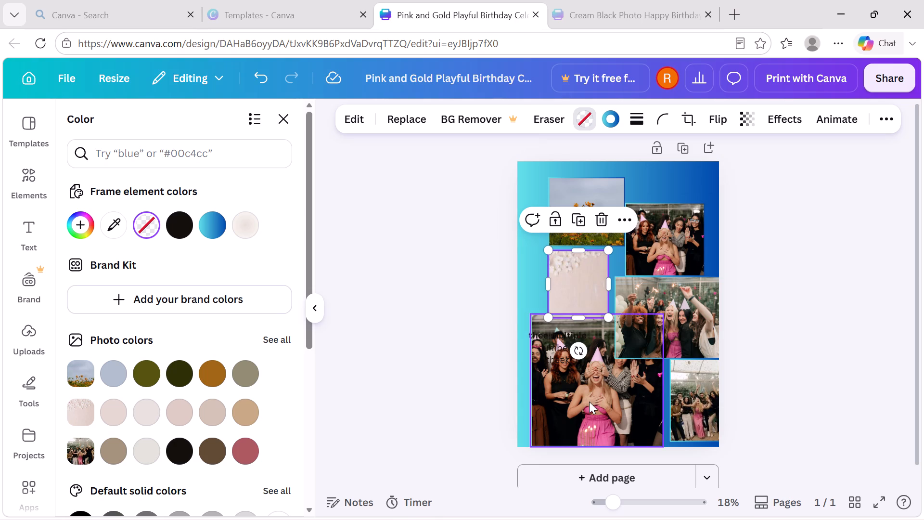
# Shift the large party photo back toward the page's left edge and settle the standing-group photo into the lower-right corner.
pyautogui.moveTo(589, 401); pyautogui.dragTo(580, 402)
pyautogui.moveTo(682, 413); pyautogui.dragTo(674, 416)
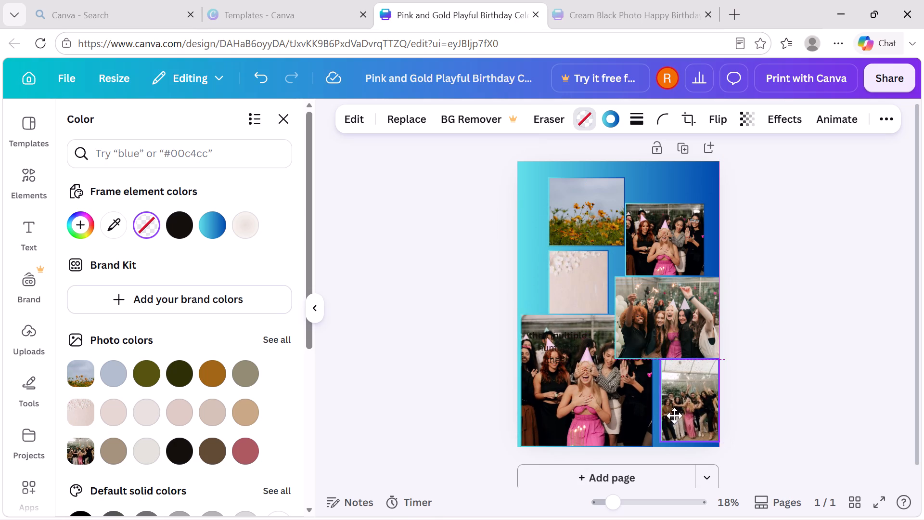
pyautogui.moveTo(674, 416); pyautogui.dragTo(676, 419)
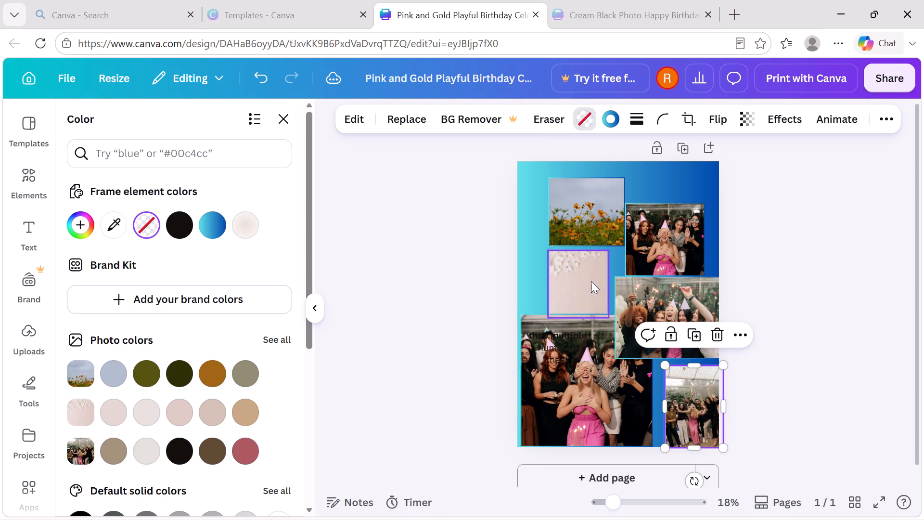
# Move the balloon photo slightly left and up, and the flower photo right and down toward the upper party photo.
pyautogui.moveTo(591, 281); pyautogui.dragTo(581, 278)
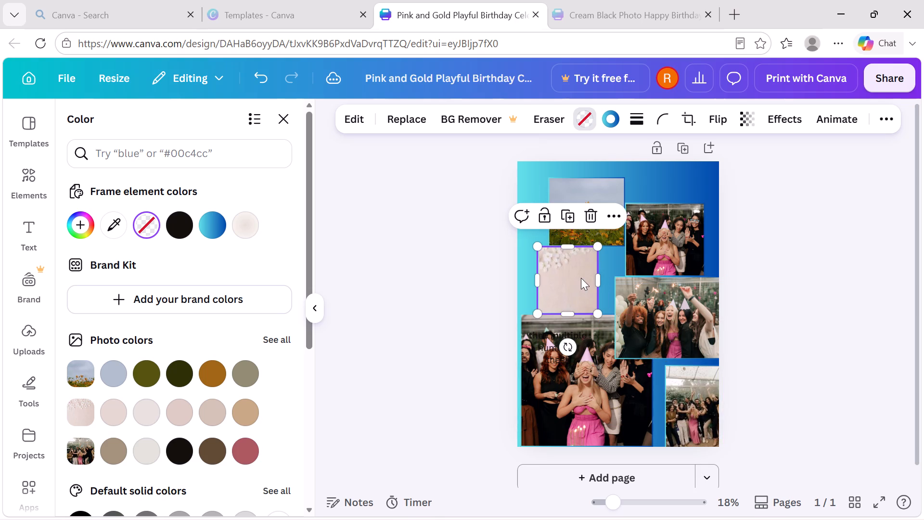
pyautogui.moveTo(612, 195); pyautogui.dragTo(641, 199)
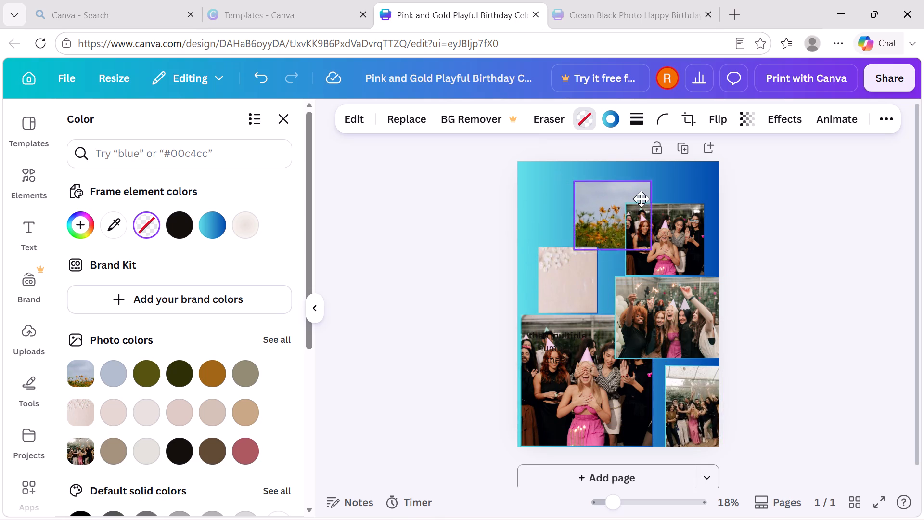
pyautogui.moveTo(641, 199); pyautogui.dragTo(649, 205)
# Move the upper party photo up toward the page's upper-right corner and shrink it to about two-thirds of its size.
pyautogui.moveTo(680, 219); pyautogui.dragTo(688, 185)
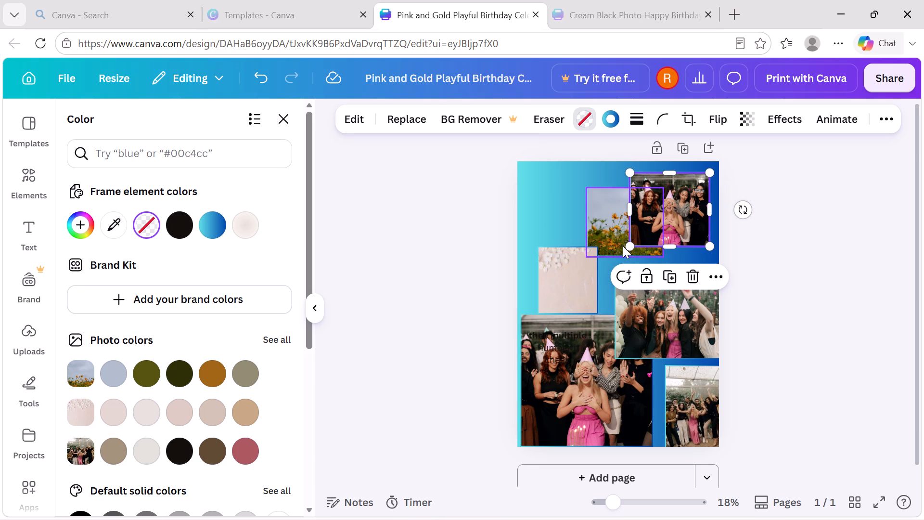
pyautogui.moveTo(626, 244); pyautogui.dragTo(661, 226)
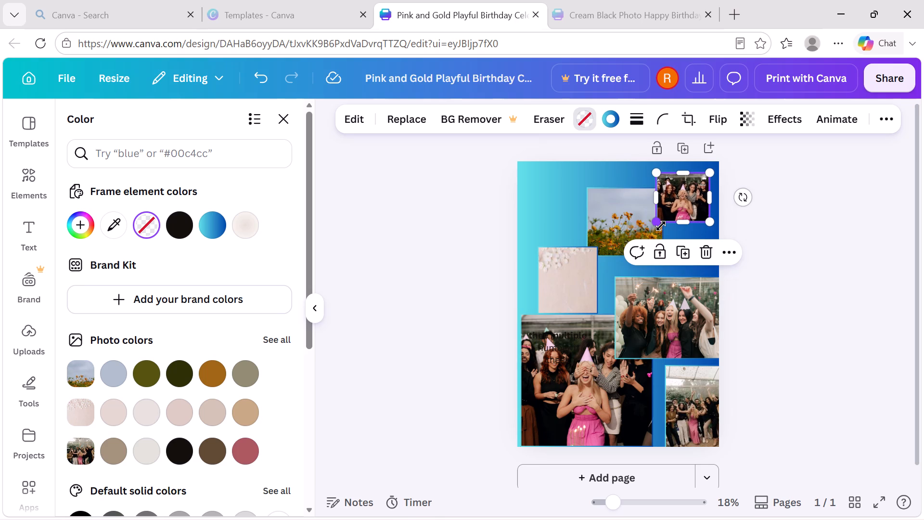
# Raise the sparkler group photo slightly and shift it right, just past the page's right edge.
pyautogui.moveTo(637, 297); pyautogui.dragTo(643, 286)
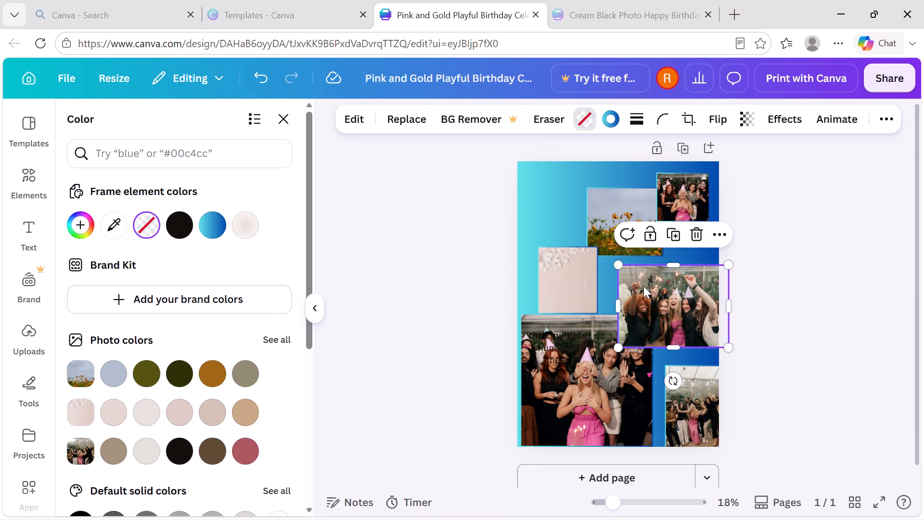
# Shrink the sparkler group photo to about three-quarters of its size, keeping its upper edge beyond the page's right side.
pyautogui.moveTo(618, 346); pyautogui.dragTo(635, 331)
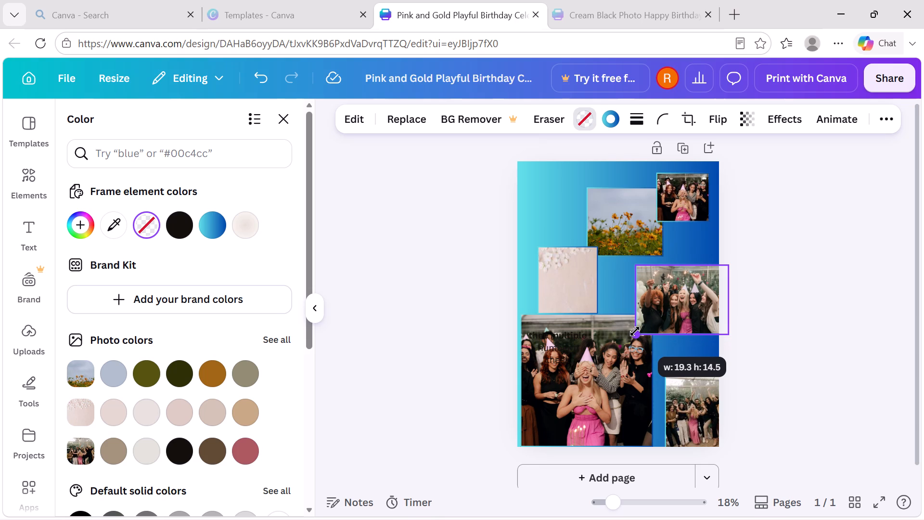
pyautogui.moveTo(635, 331); pyautogui.dragTo(641, 325)
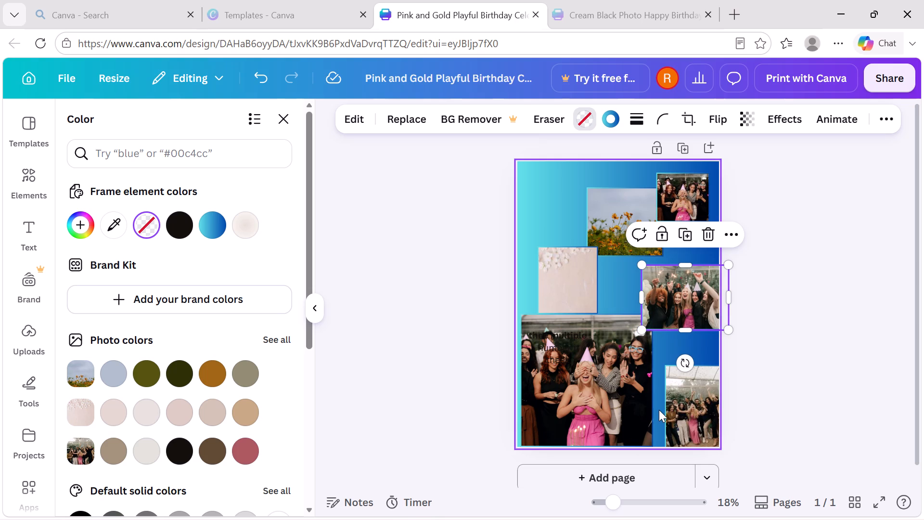
# Nudge the standing-group photo left and the large party photo right until they nearly meet along the page's bottom.
pyautogui.moveTo(658, 410); pyautogui.dragTo(667, 411)
pyautogui.moveTo(667, 411); pyautogui.dragTo(661, 411)
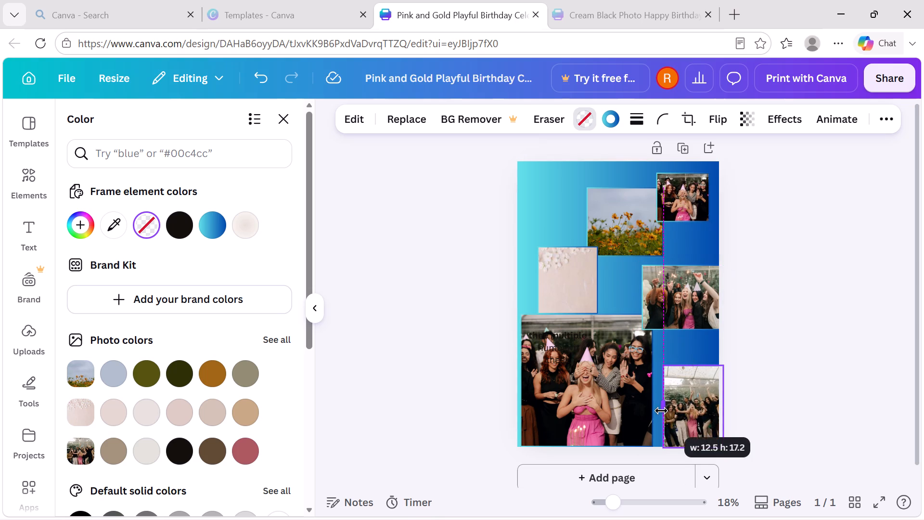
pyautogui.moveTo(661, 411); pyautogui.dragTo(662, 411)
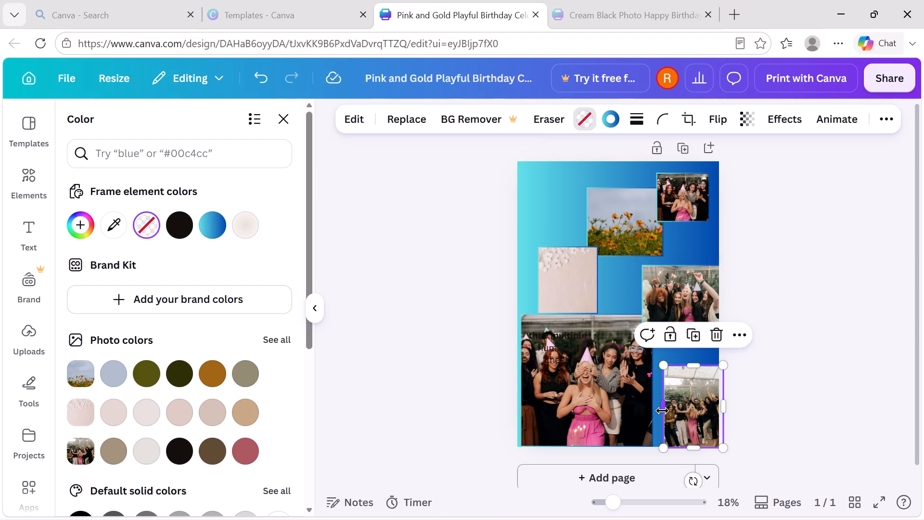
pyautogui.click(662, 411)
pyautogui.click(616, 416)
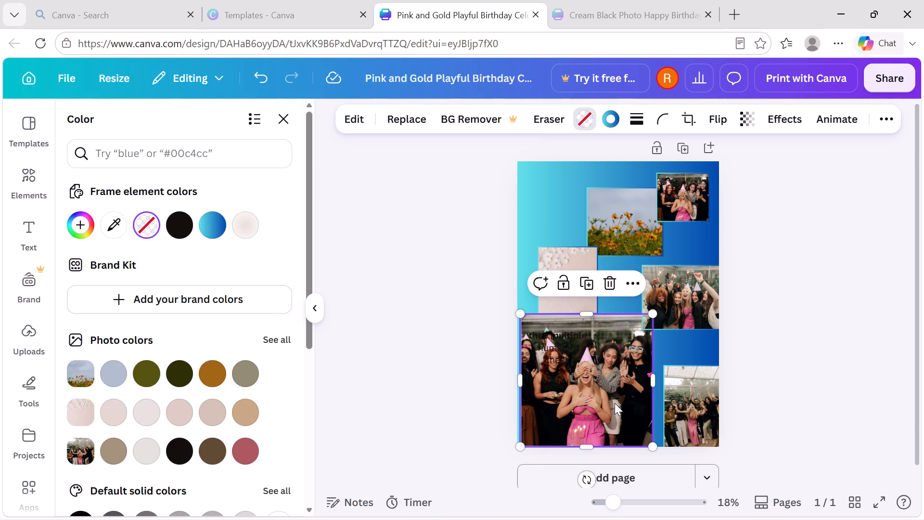
pyautogui.click(673, 405)
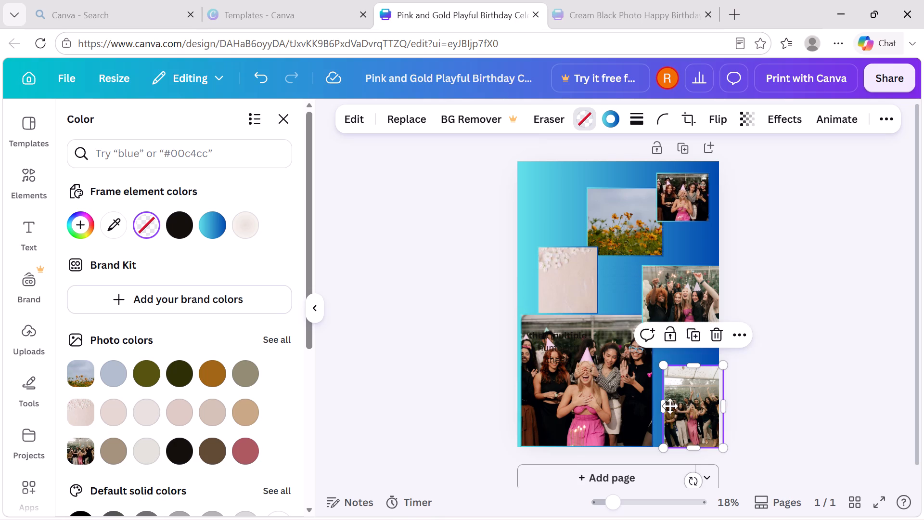
pyautogui.moveTo(572, 396); pyautogui.dragTo(576, 390)
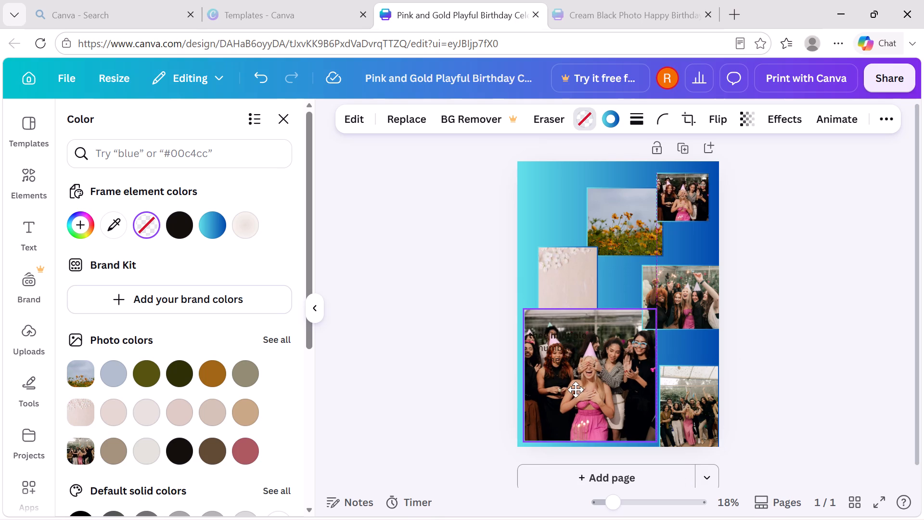
pyautogui.moveTo(576, 390); pyautogui.dragTo(576, 401)
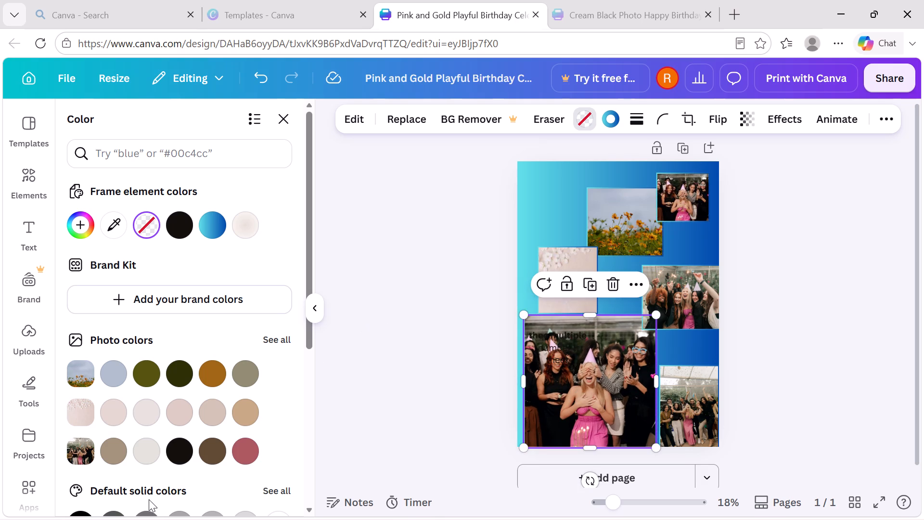
# Fill the large party photo's frame with the taupe color taken from the party photo.
pyautogui.click(82, 453)
pyautogui.click(126, 451)
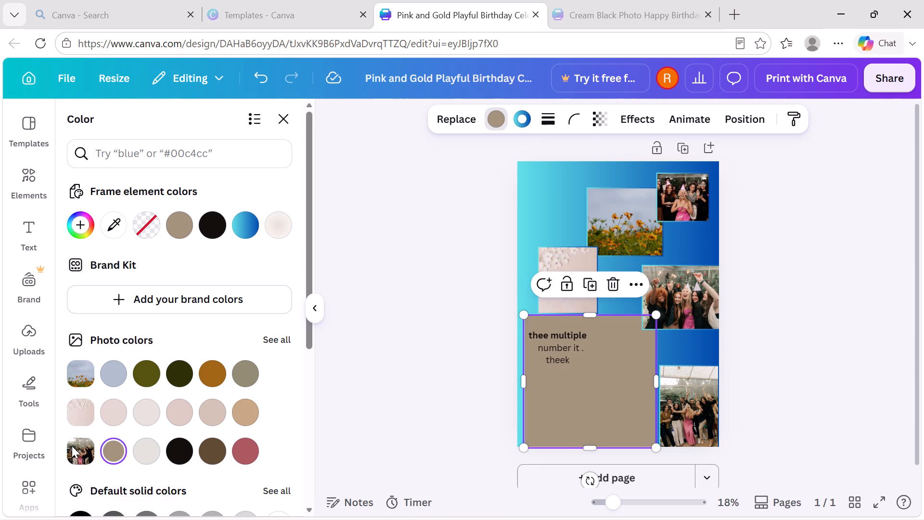
pyautogui.click(74, 445)
pyautogui.tripleClick(77, 459)
pyautogui.moveTo(77, 459); pyautogui.dragTo(89, 377)
pyautogui.doubleClick(89, 377)
pyautogui.moveTo(89, 377); pyautogui.dragTo(343, 519)
pyautogui.moveTo(343, 519); pyautogui.dragTo(377, 417)
# Move the balloon photo left, and shift the flower photo left and slightly down beside it.
pyautogui.doubleClick(574, 332)
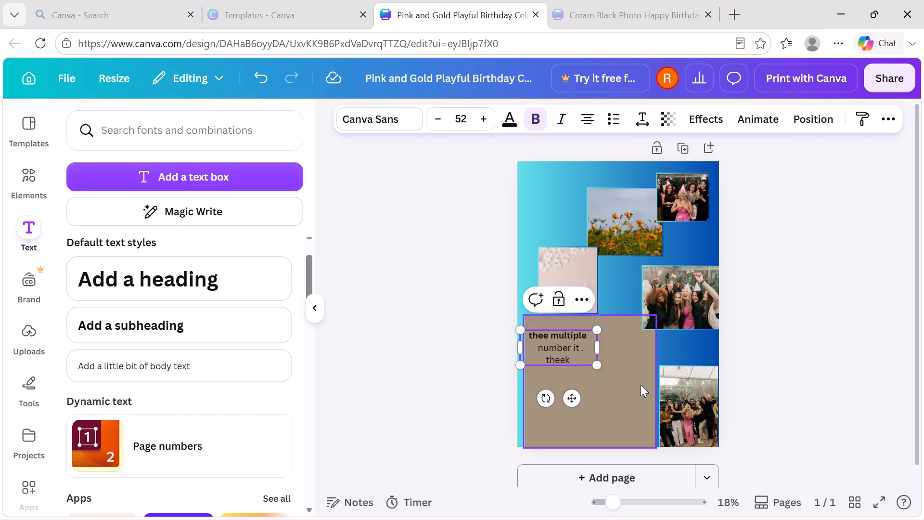
pyautogui.click(670, 409)
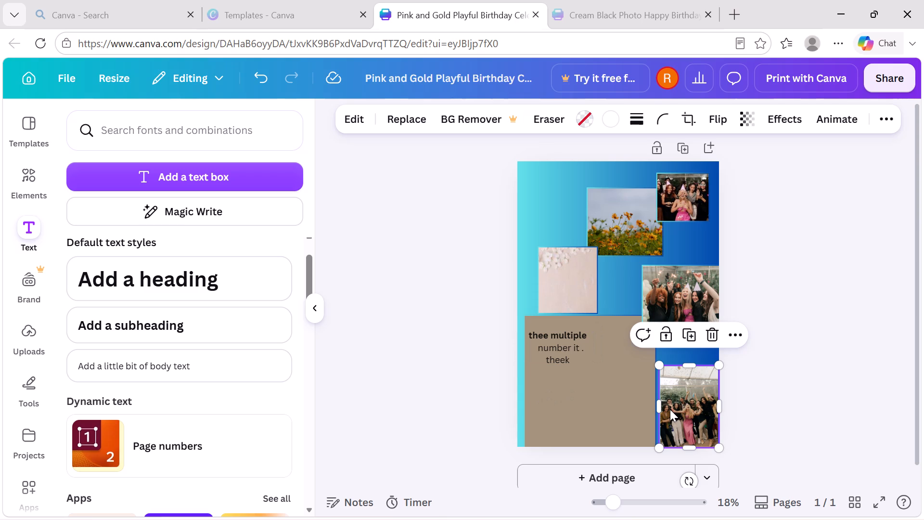
pyautogui.click(604, 396)
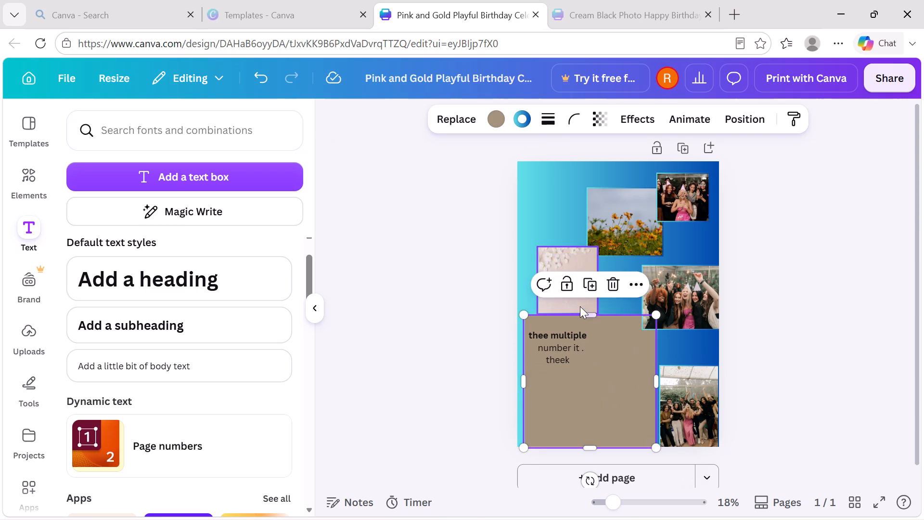
pyautogui.moveTo(579, 294); pyautogui.dragTo(579, 300)
pyautogui.moveTo(579, 300); pyautogui.dragTo(565, 299)
pyautogui.moveTo(650, 207); pyautogui.dragTo(641, 217)
# Shift the taupe block to the page's left edge and move the standing-group photo left beside it.
pyautogui.moveTo(615, 376); pyautogui.dragTo(603, 376)
pyautogui.moveTo(712, 402); pyautogui.dragTo(703, 402)
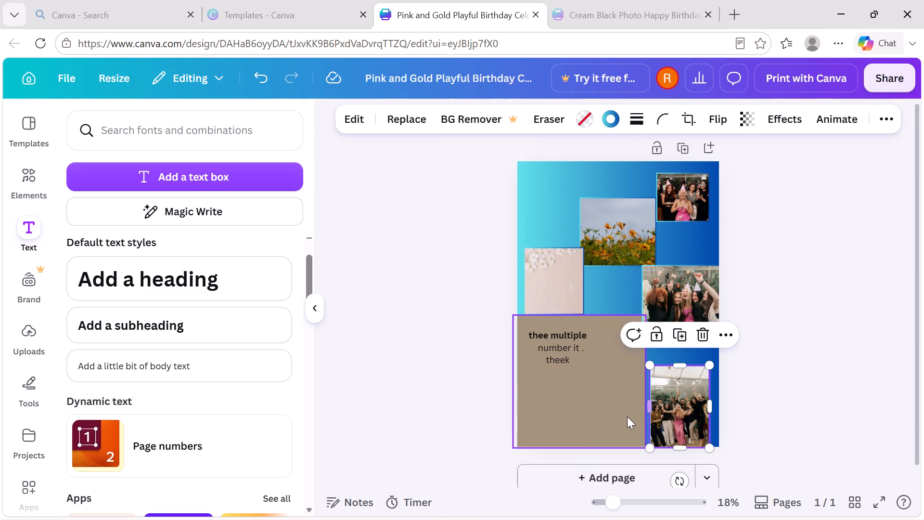
pyautogui.moveTo(627, 416); pyautogui.dragTo(632, 415)
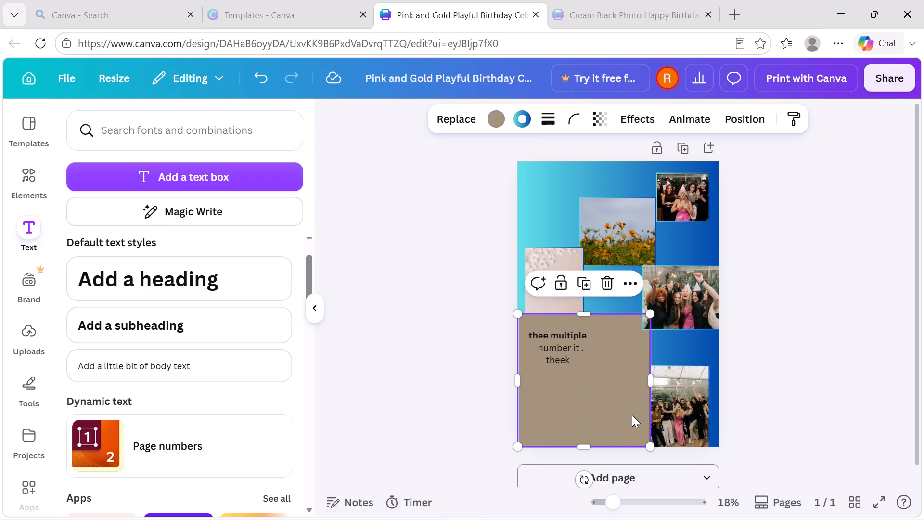
pyautogui.click(632, 415)
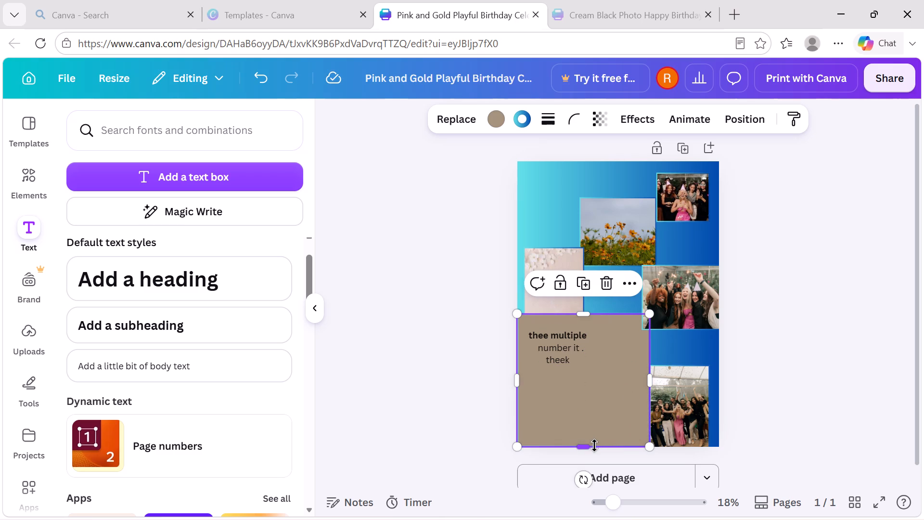
# Shorten the taupe block to about four-fifths of its height and lower it to the page's bottom edge.
pyautogui.moveTo(594, 445); pyautogui.dragTo(595, 419)
pyautogui.moveTo(604, 368); pyautogui.dragTo(603, 391)
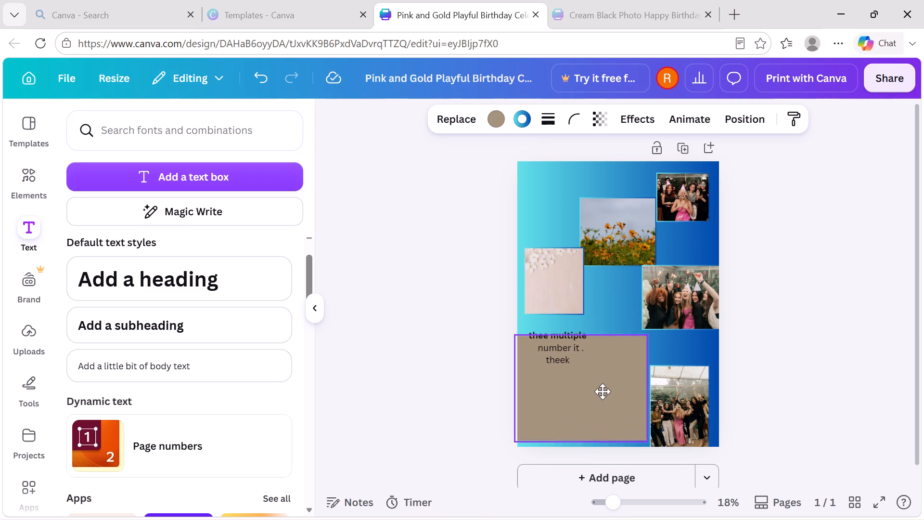
pyautogui.moveTo(603, 391); pyautogui.dragTo(603, 394)
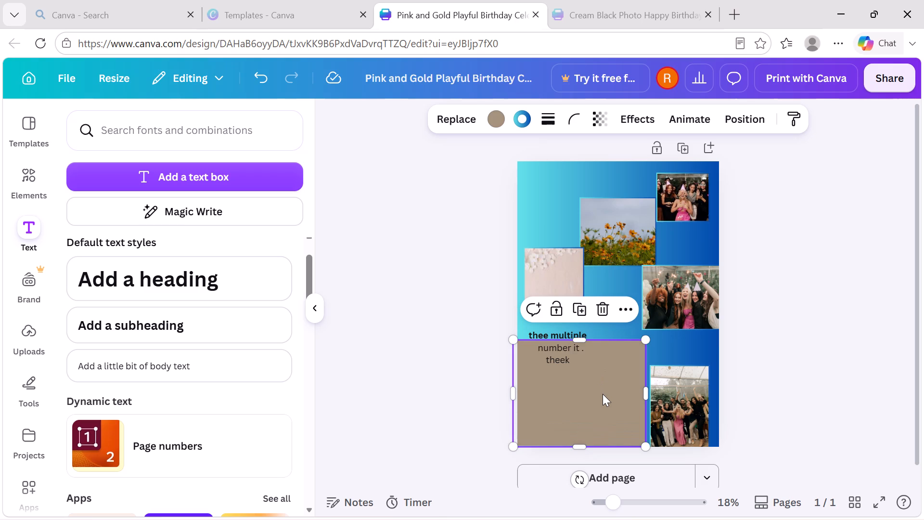
# Nudge the standing-group photo slightly right and lower the taupe block a little, leaving a gap between them.
pyautogui.moveTo(670, 403); pyautogui.dragTo(671, 398)
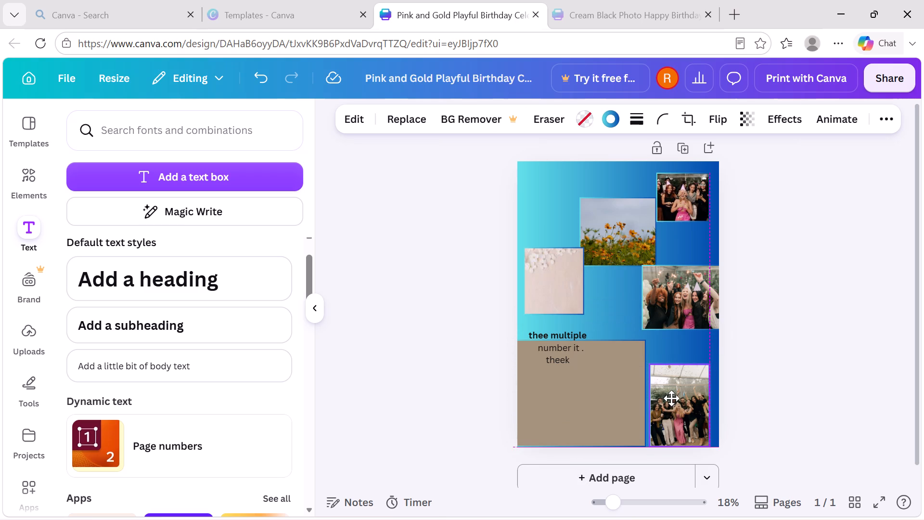
pyautogui.moveTo(671, 398); pyautogui.dragTo(675, 403)
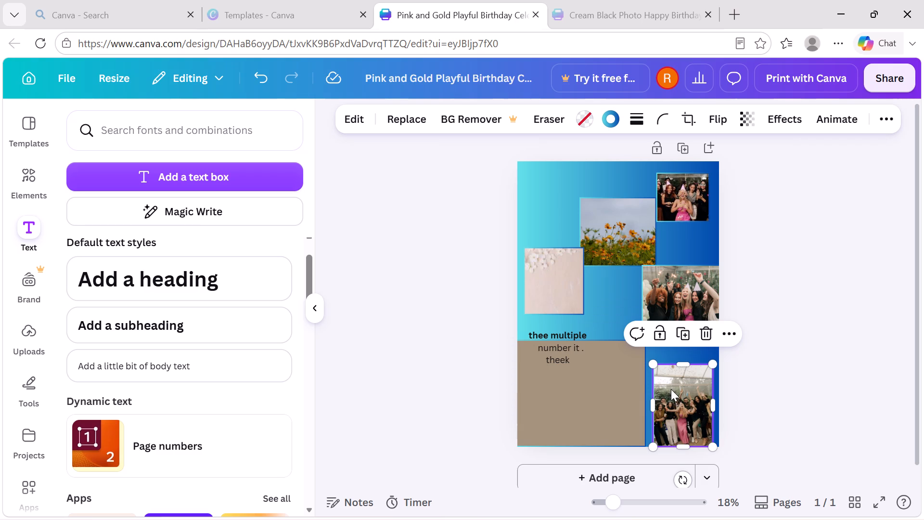
pyautogui.click(665, 386)
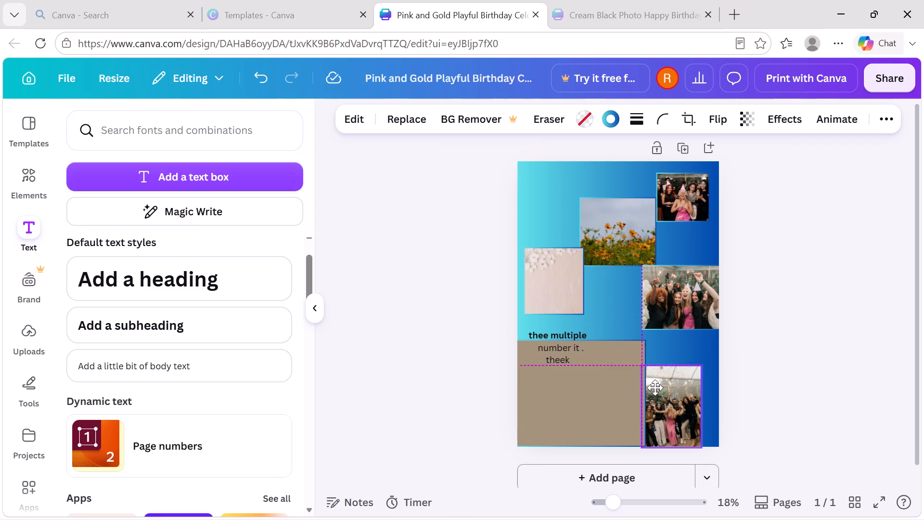
pyautogui.moveTo(616, 392); pyautogui.dragTo(622, 389)
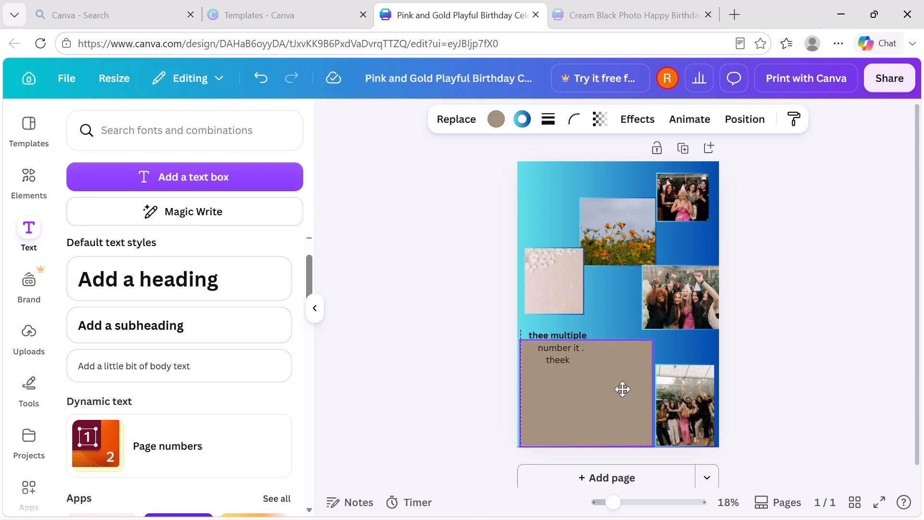
pyautogui.moveTo(622, 389); pyautogui.dragTo(617, 398)
# Move the balloon photo into the page's upper-left corner and place the flower photo below it at the left edge.
pyautogui.moveTo(550, 283); pyautogui.dragTo(552, 265)
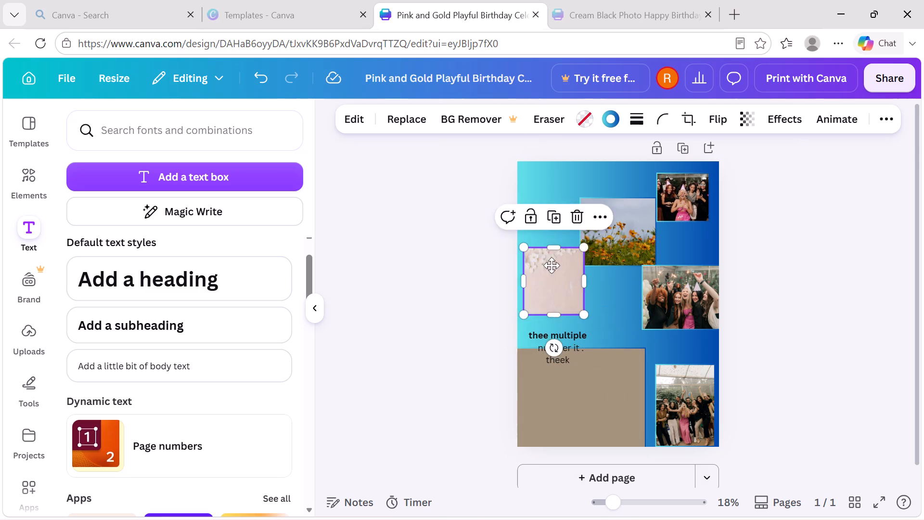
pyautogui.moveTo(552, 265); pyautogui.dragTo(547, 210)
pyautogui.moveTo(621, 247); pyautogui.dragTo(589, 287)
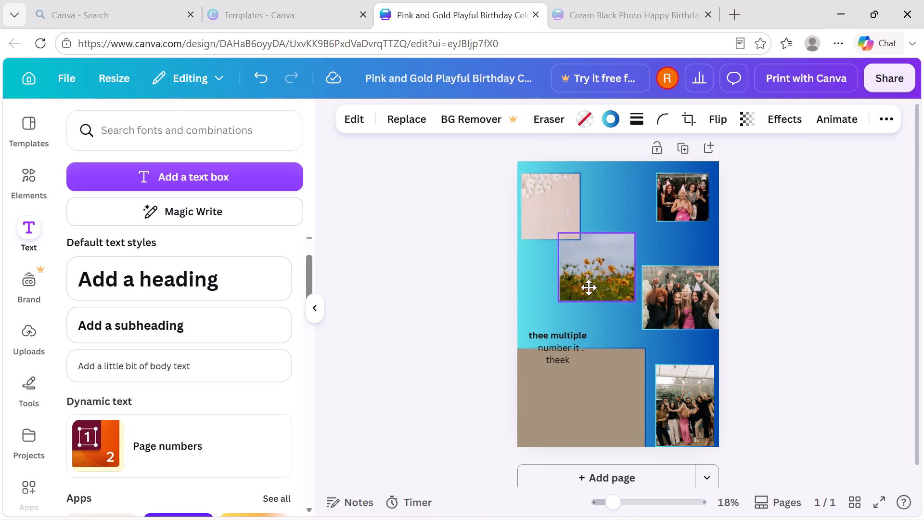
pyautogui.moveTo(589, 287); pyautogui.dragTo(559, 299)
# Shift the sparkler group photo left and down, fully inside the page and just above the standing-group photo.
pyautogui.moveTo(655, 288); pyautogui.dragTo(645, 288)
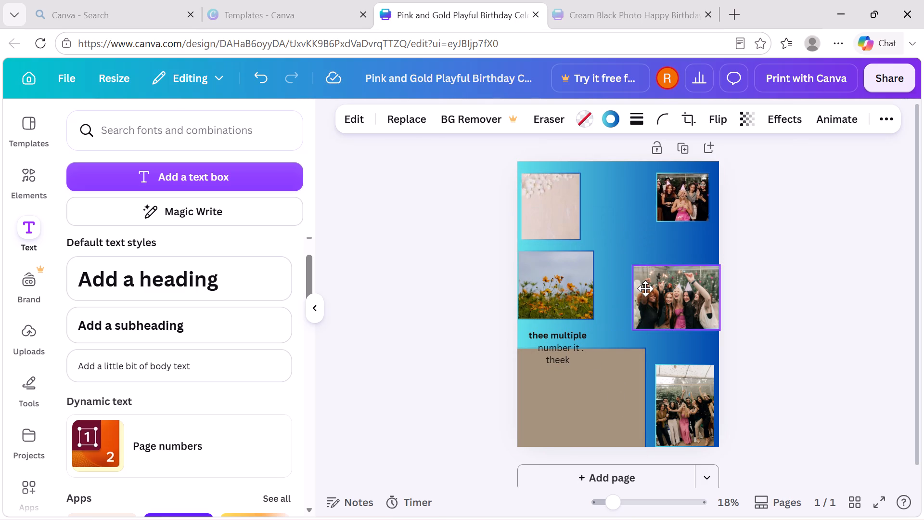
pyautogui.moveTo(645, 288); pyautogui.dragTo(642, 311)
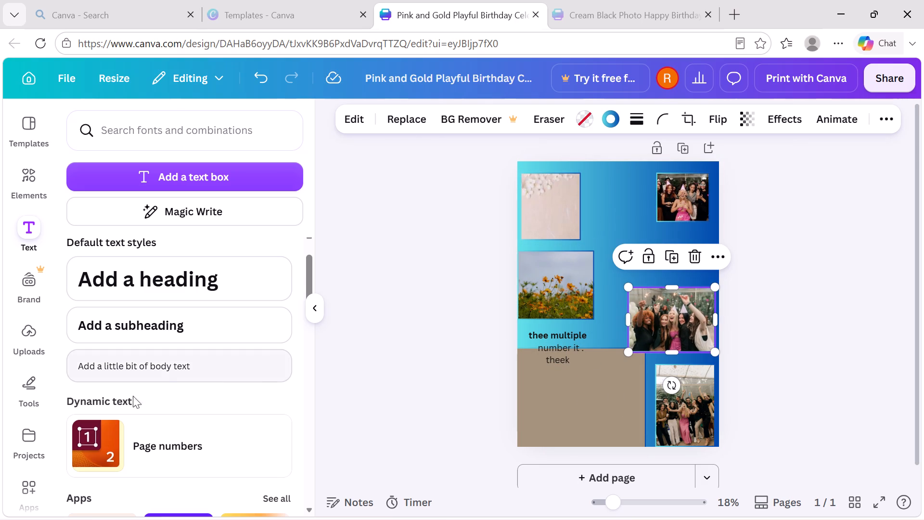
# Add two copies of the gold "GOLDEN HOUR" font combination to the page.
pyautogui.scroll(-2, 128, 401)
pyautogui.scroll(-2, 128, 313)
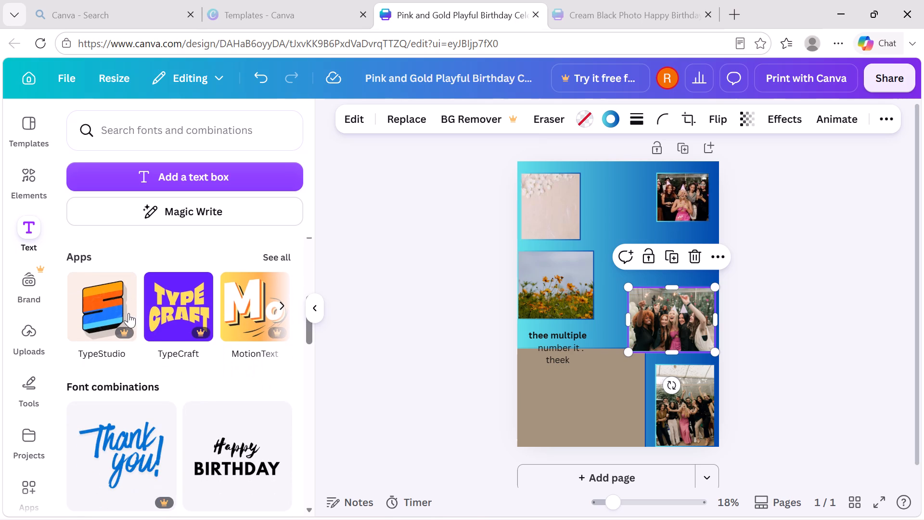
pyautogui.scroll(-1, 150, 450)
pyautogui.scroll(-1, 264, 428)
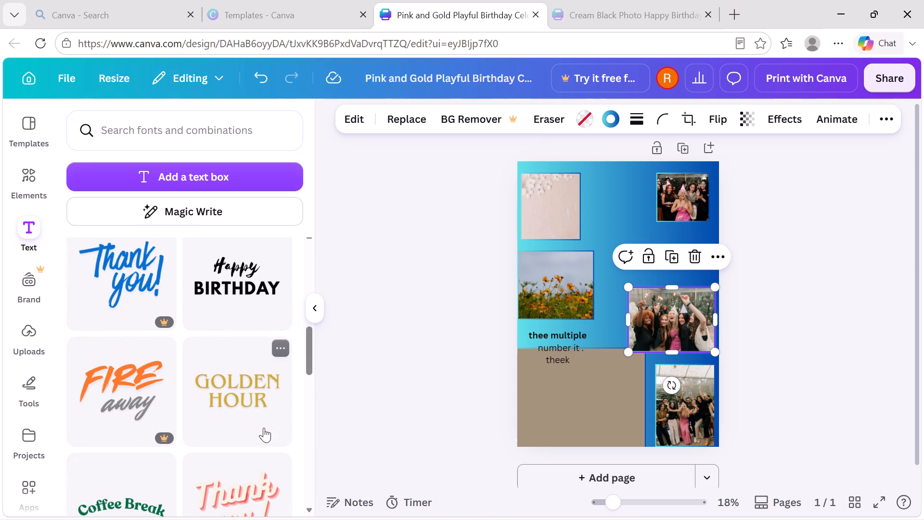
pyautogui.click(264, 428)
pyautogui.click(264, 428)
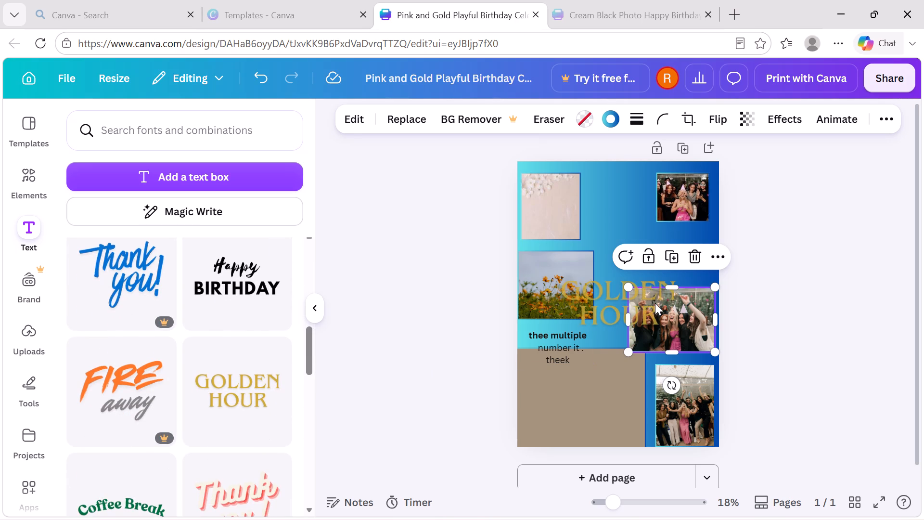
# Move one "GOLDEN HOUR" heading to the page's top, between the balloon photo and the upper party photo.
pyautogui.moveTo(654, 303); pyautogui.dragTo(650, 171)
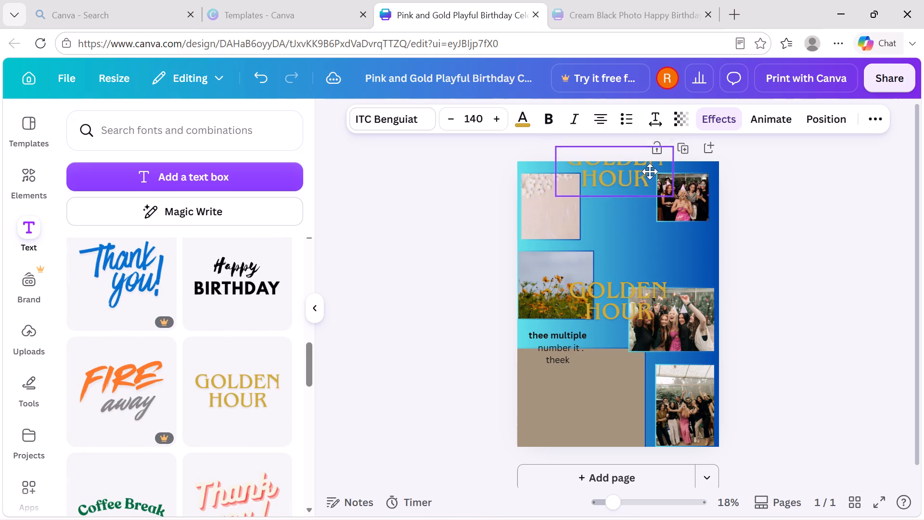
pyautogui.moveTo(650, 171); pyautogui.dragTo(654, 197)
# Move the second gold "GOLDEN HOUR" heading up so it lies directly over the first heading at the page's top.
pyautogui.moveTo(640, 299); pyautogui.dragTo(640, 291)
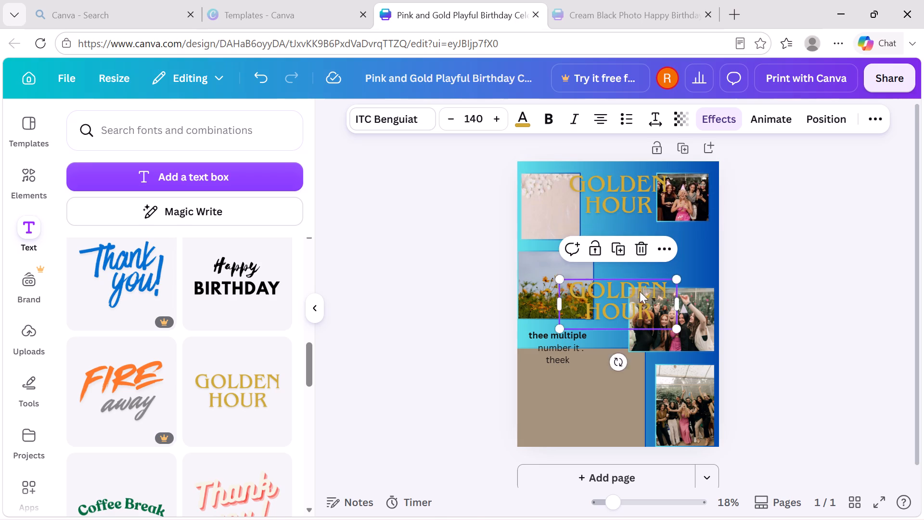
pyautogui.moveTo(640, 291); pyautogui.dragTo(644, 192)
pyautogui.moveTo(644, 192); pyautogui.dragTo(643, 193)
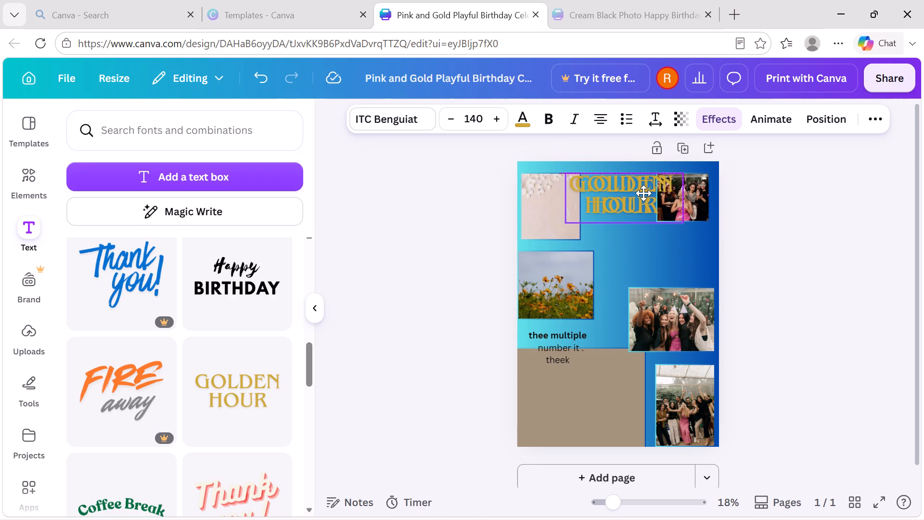
pyautogui.moveTo(643, 193); pyautogui.dragTo(640, 194)
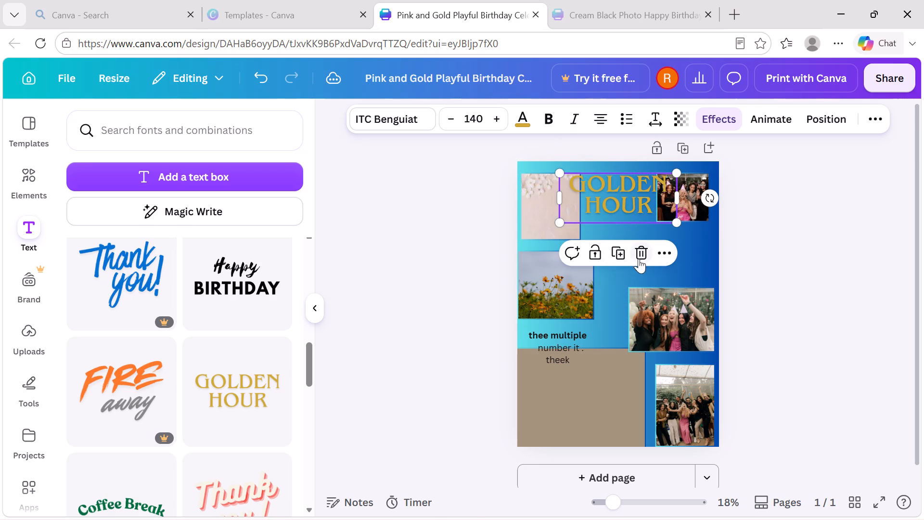
pyautogui.click(676, 257)
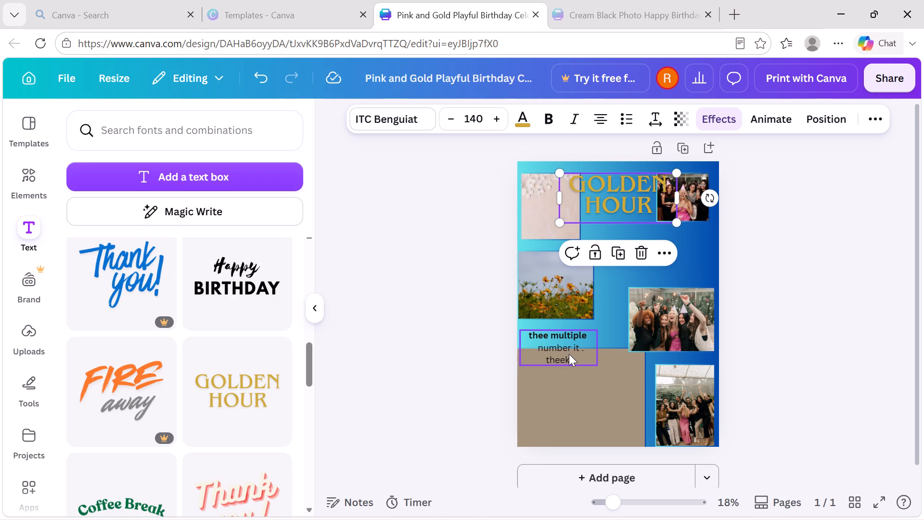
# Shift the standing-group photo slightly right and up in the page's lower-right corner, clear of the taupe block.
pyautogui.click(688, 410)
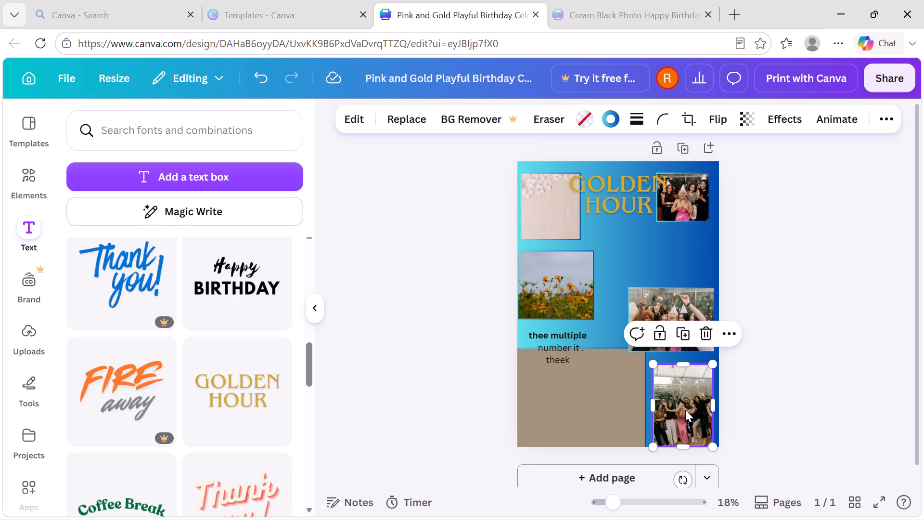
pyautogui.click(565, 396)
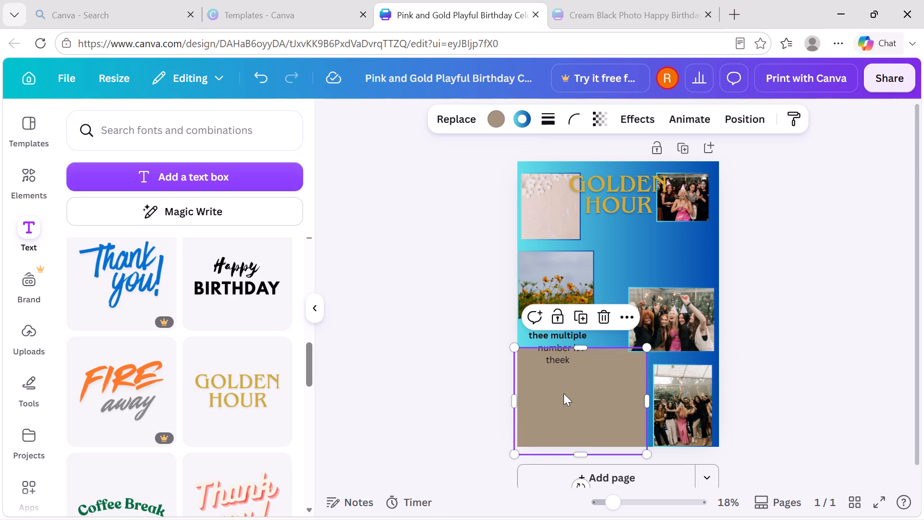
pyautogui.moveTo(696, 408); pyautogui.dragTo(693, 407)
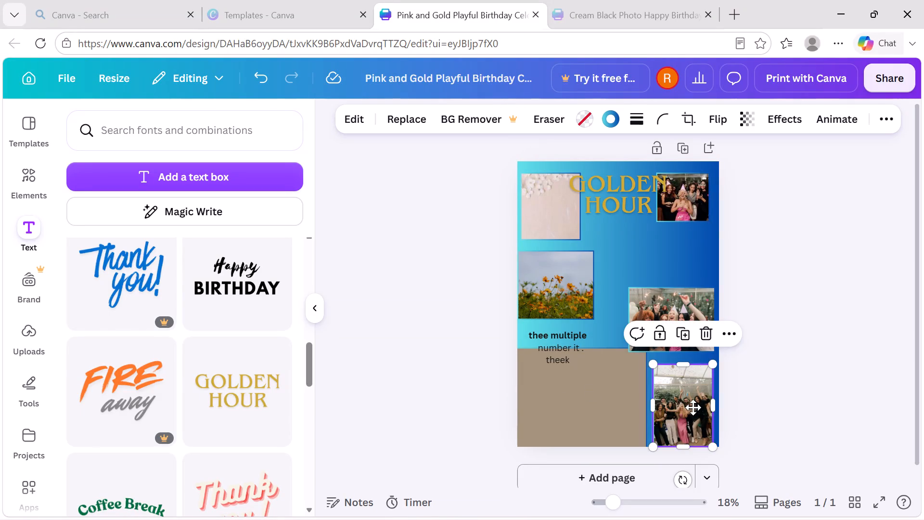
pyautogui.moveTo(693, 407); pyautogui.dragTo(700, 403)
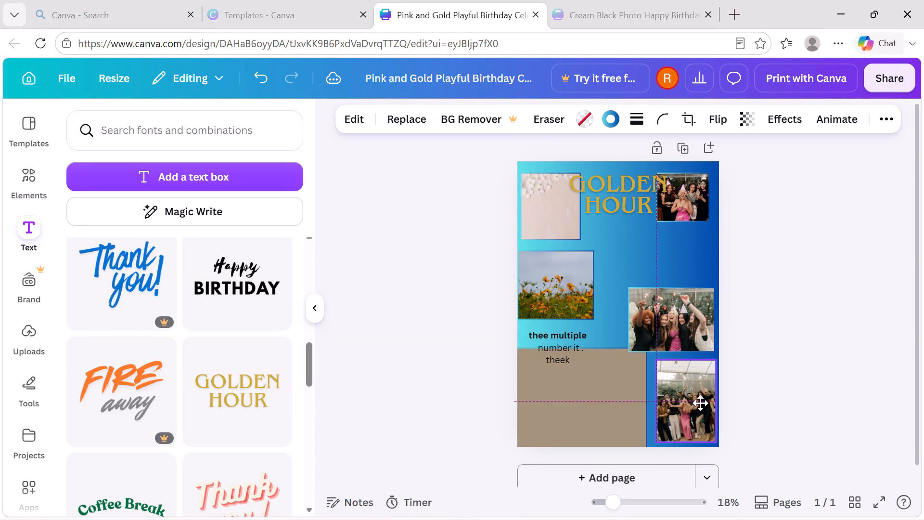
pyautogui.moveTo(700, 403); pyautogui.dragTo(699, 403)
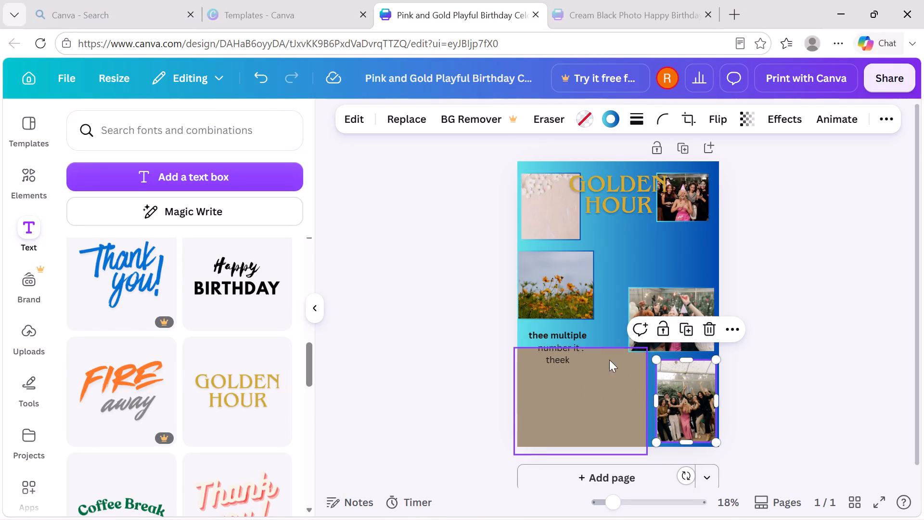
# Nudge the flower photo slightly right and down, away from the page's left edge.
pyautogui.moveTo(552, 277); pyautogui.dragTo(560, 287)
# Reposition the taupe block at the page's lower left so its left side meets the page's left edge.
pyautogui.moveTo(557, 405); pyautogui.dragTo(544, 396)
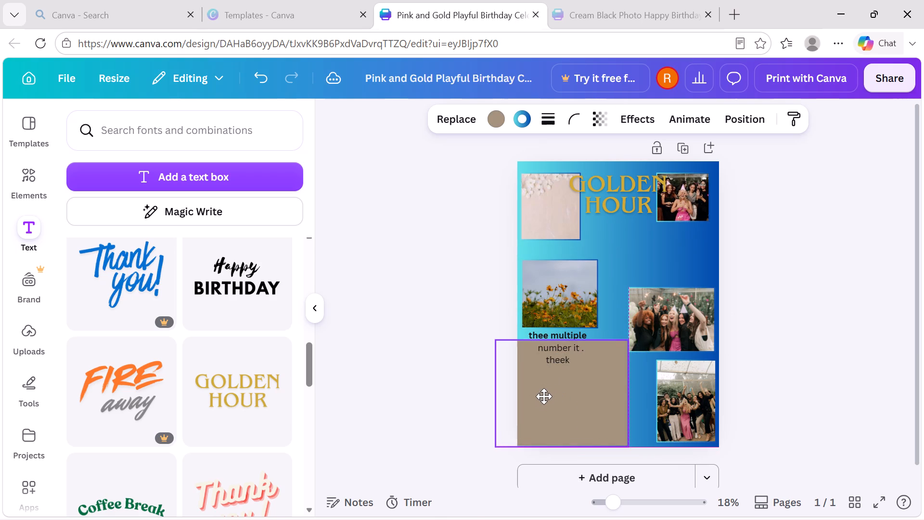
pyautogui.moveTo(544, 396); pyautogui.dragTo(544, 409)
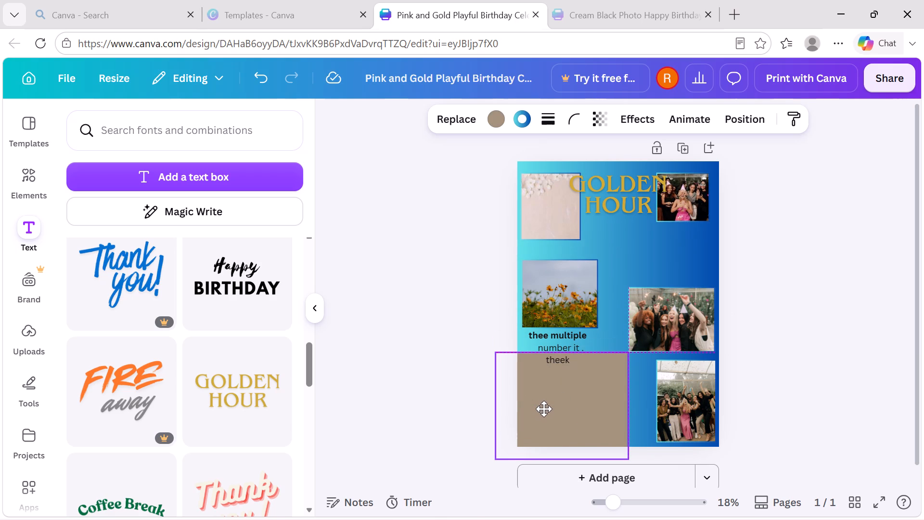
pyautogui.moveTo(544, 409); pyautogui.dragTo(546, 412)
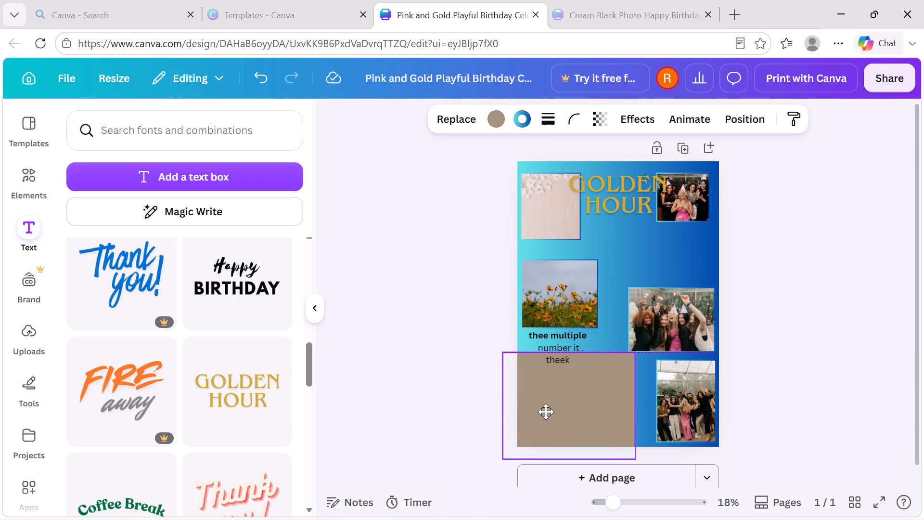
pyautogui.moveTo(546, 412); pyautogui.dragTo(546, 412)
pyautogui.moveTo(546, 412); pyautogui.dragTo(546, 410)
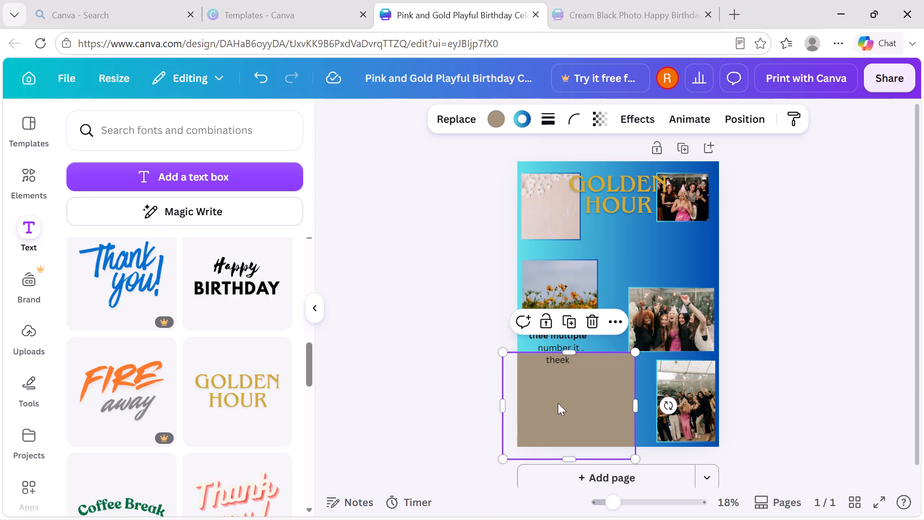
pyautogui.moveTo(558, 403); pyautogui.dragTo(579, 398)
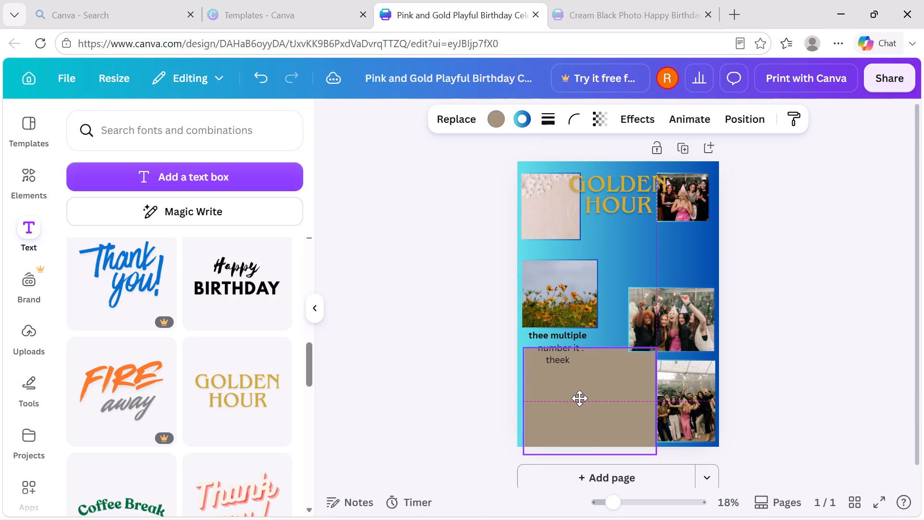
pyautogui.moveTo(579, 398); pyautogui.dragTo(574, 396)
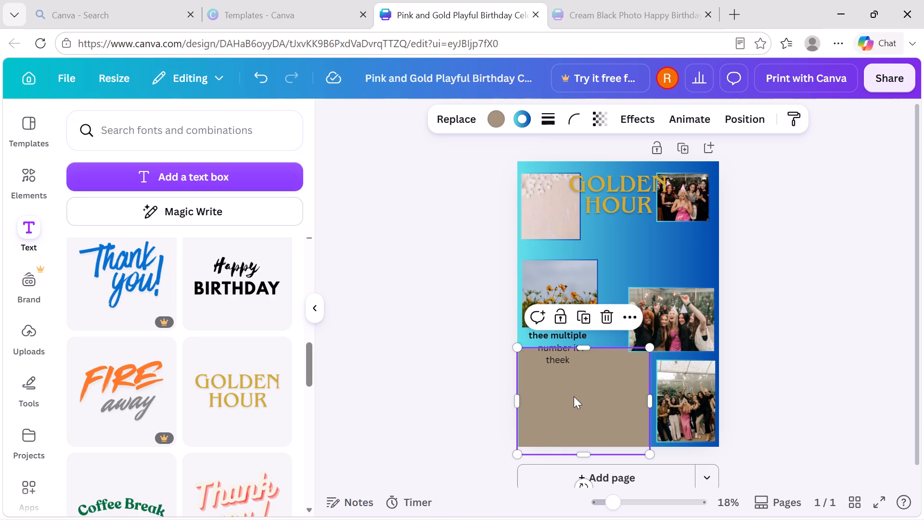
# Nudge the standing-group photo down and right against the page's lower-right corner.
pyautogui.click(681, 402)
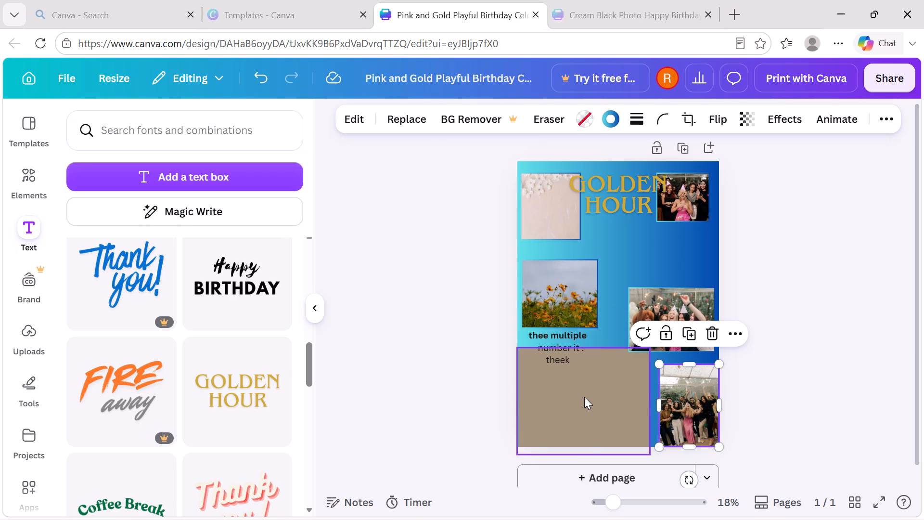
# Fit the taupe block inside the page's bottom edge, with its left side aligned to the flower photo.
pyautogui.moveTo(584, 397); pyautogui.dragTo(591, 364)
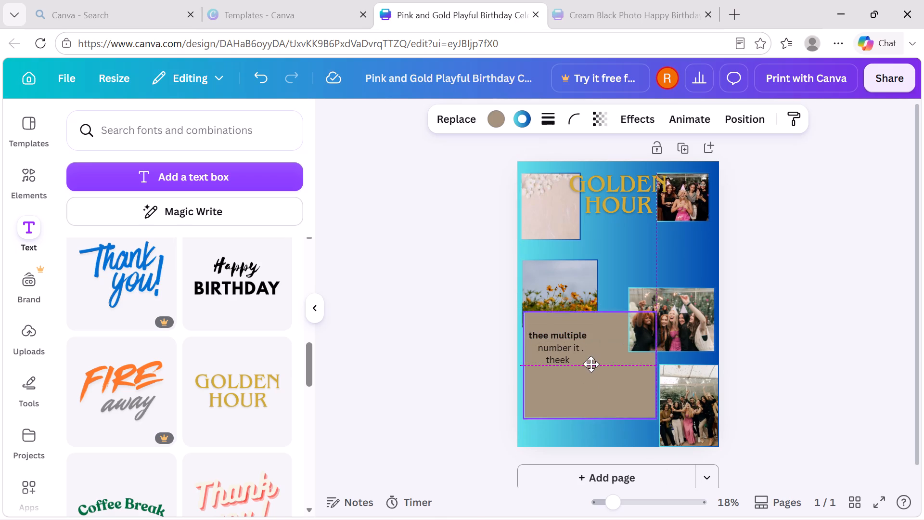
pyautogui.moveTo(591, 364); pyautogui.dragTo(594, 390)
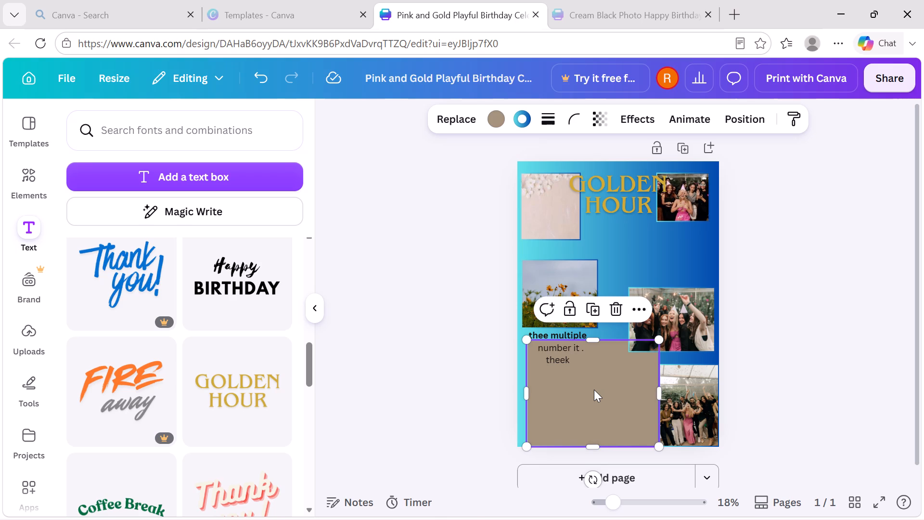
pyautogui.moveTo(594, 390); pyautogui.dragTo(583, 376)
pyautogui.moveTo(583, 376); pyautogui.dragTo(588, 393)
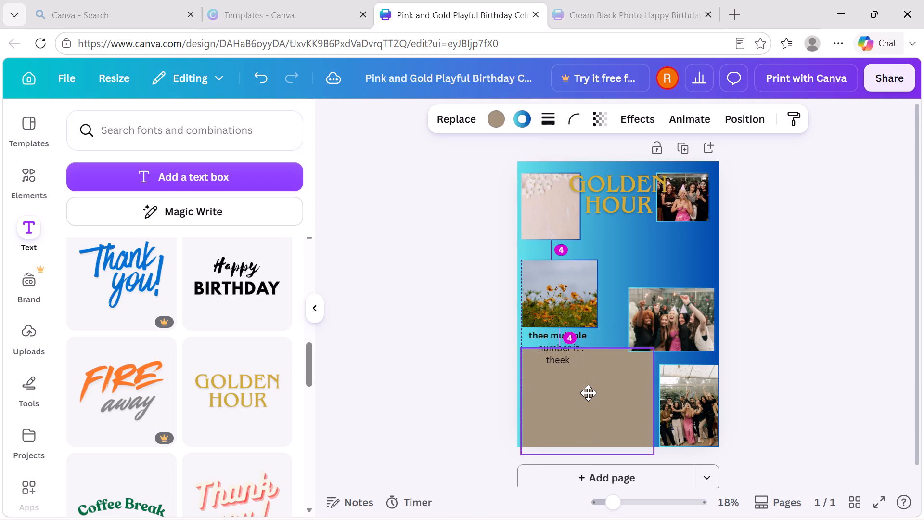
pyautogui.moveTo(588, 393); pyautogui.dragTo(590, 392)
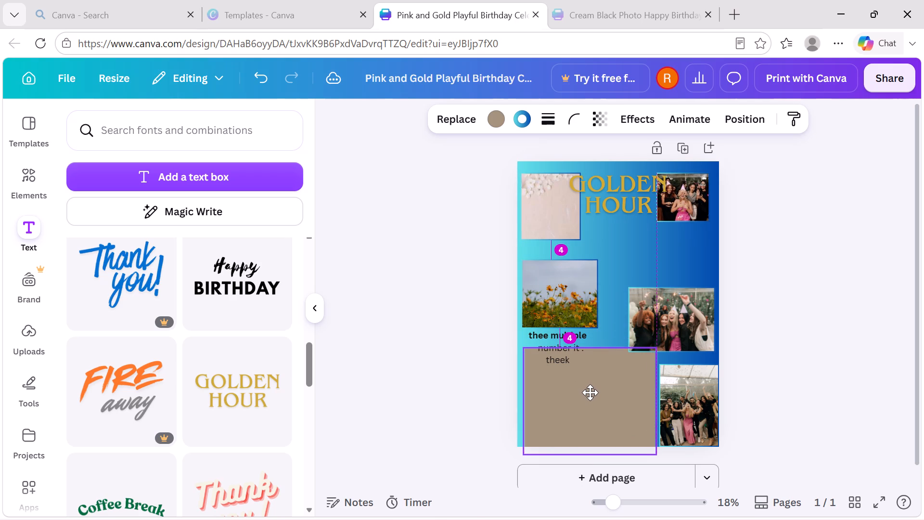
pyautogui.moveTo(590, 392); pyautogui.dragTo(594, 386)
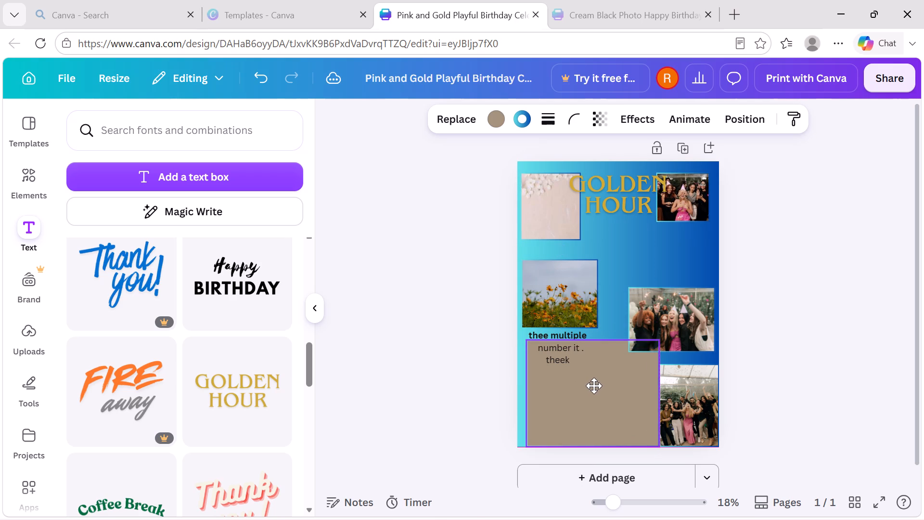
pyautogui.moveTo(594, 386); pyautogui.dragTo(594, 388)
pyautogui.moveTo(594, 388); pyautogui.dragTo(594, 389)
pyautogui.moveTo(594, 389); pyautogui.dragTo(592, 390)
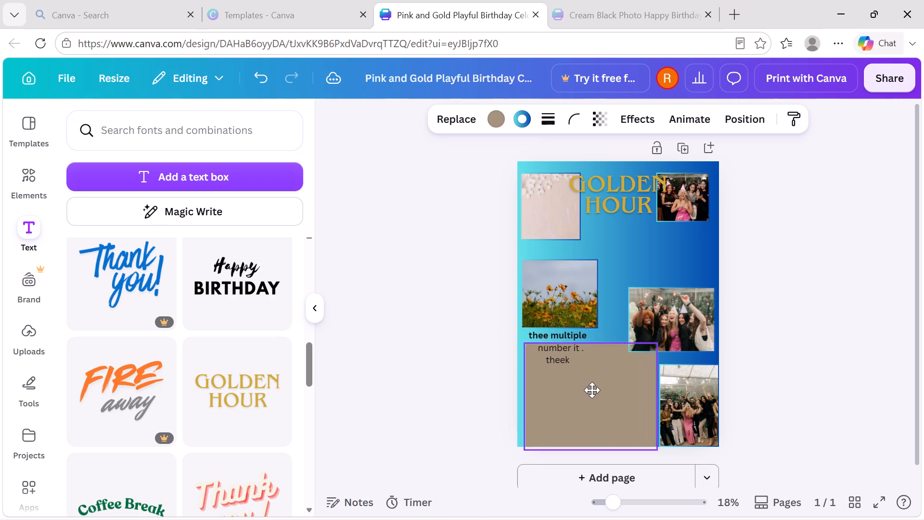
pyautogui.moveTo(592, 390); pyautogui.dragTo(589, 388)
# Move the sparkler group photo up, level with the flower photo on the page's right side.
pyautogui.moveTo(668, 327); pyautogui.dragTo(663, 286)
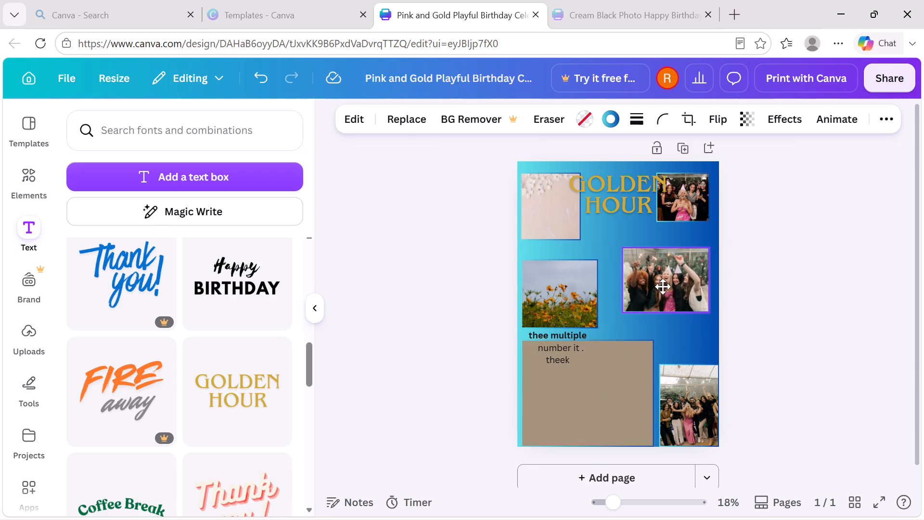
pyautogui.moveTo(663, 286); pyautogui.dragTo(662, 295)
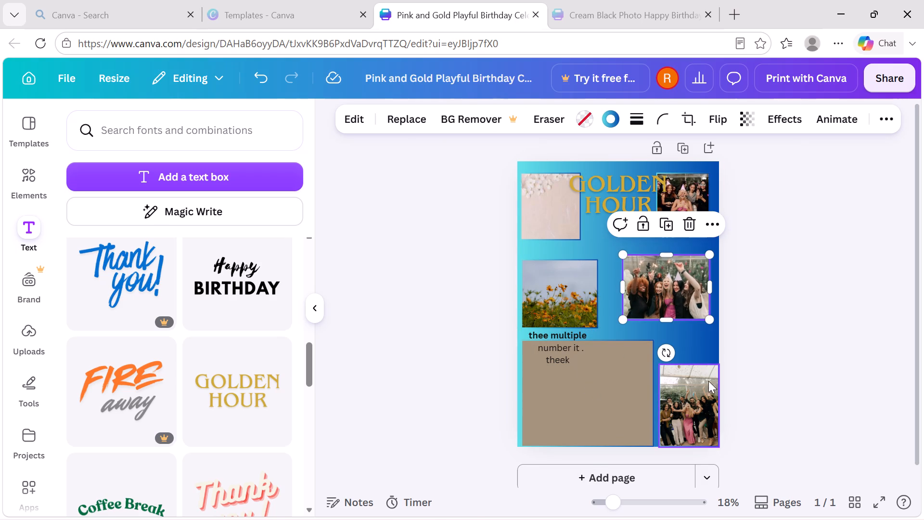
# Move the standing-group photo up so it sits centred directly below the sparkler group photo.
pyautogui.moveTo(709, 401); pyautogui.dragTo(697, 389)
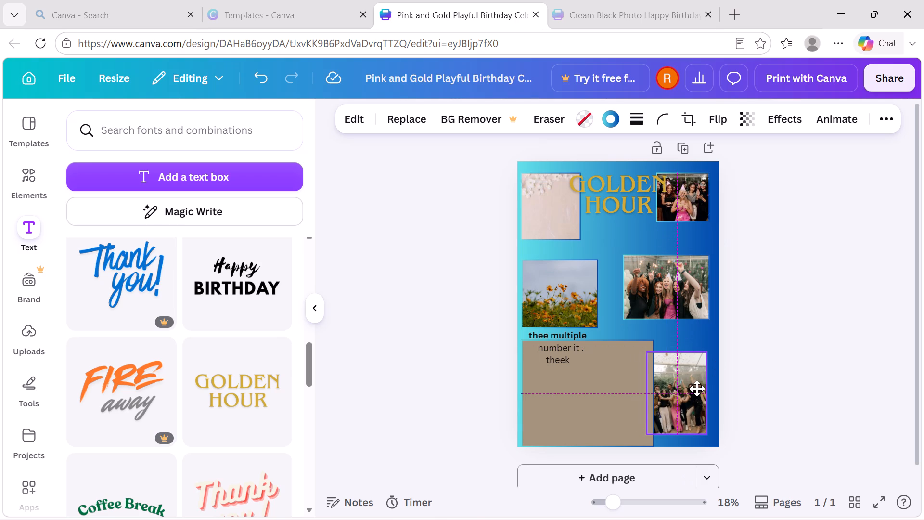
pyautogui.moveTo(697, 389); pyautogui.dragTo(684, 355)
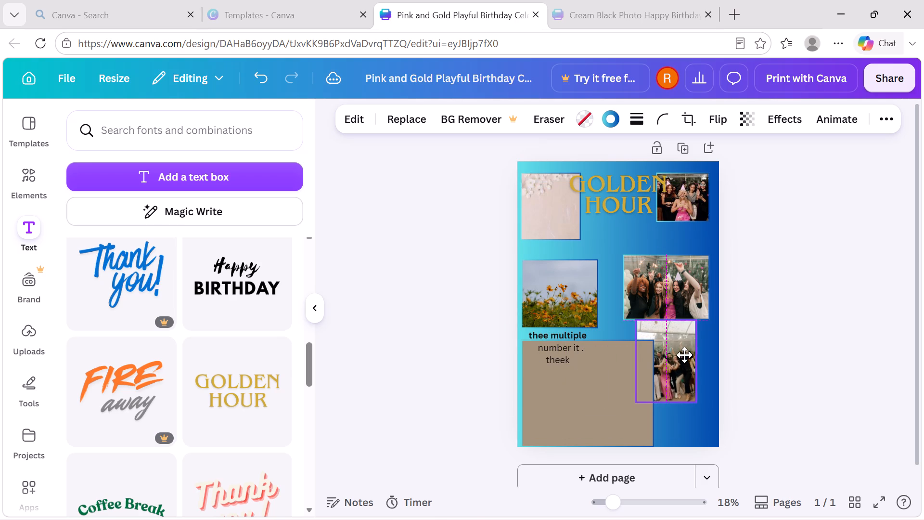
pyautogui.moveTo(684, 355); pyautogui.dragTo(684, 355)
# Move the taupe block to the page's top, behind the "GOLDEN HOUR" heading.
pyautogui.moveTo(612, 388); pyautogui.dragTo(628, 217)
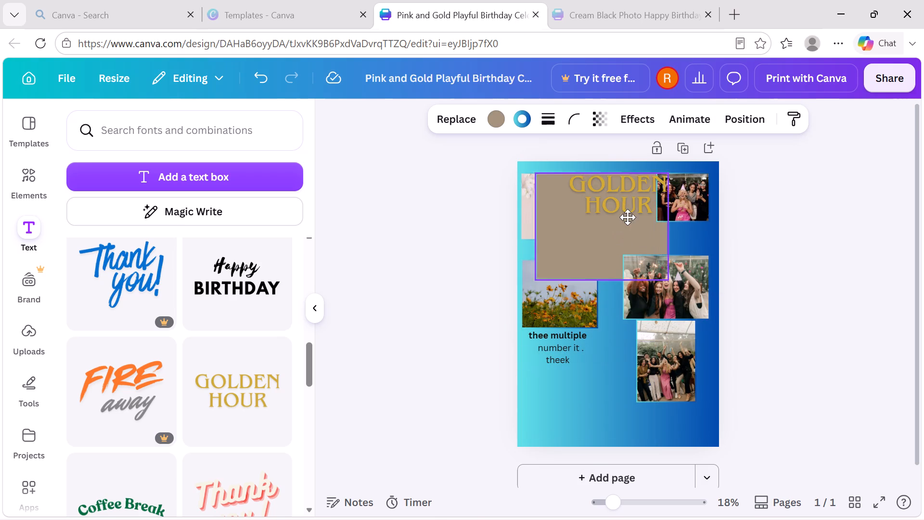
pyautogui.moveTo(628, 217); pyautogui.dragTo(646, 217)
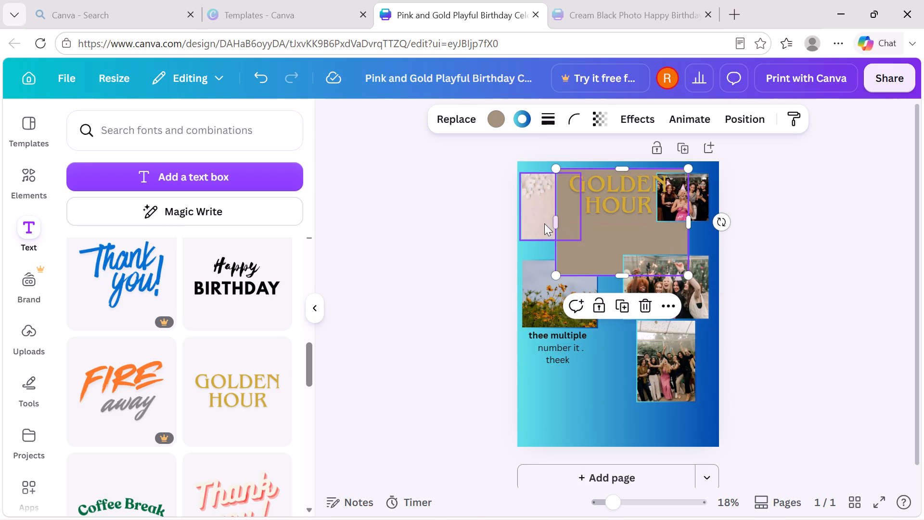
# Line up the balloon, flower and standing-group photos in a row from left to right along the page's bottom edge.
pyautogui.moveTo(544, 223); pyautogui.dragTo(542, 422)
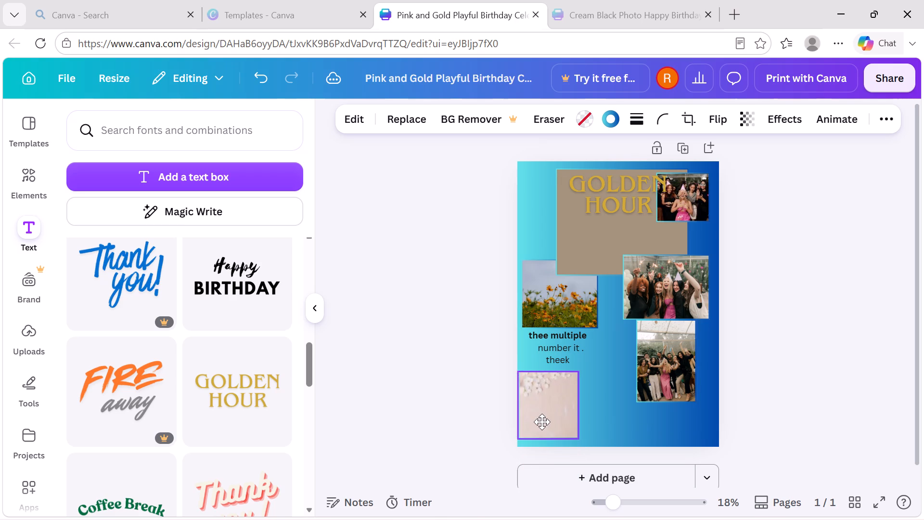
pyautogui.moveTo(542, 422); pyautogui.dragTo(541, 426)
pyautogui.moveTo(544, 303); pyautogui.dragTo(602, 434)
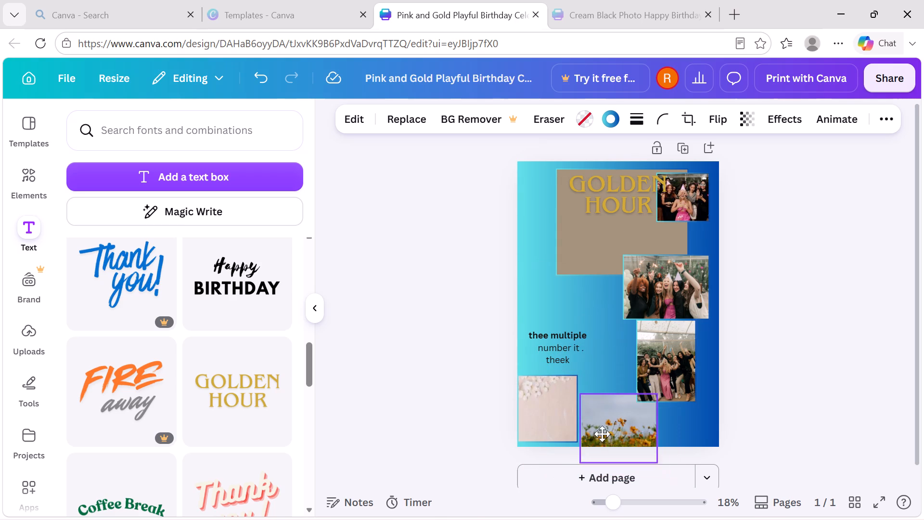
pyautogui.moveTo(602, 434); pyautogui.dragTo(601, 422)
pyautogui.moveTo(667, 383); pyautogui.dragTo(690, 419)
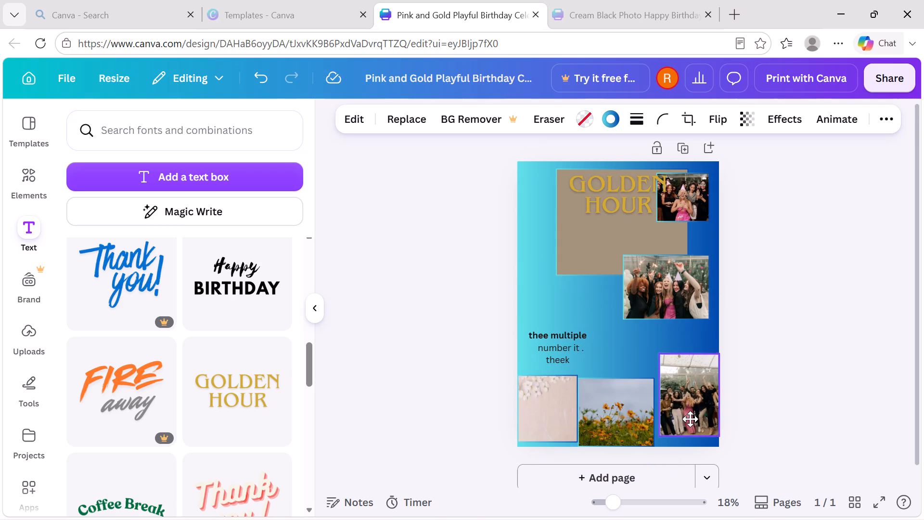
pyautogui.moveTo(690, 419); pyautogui.dragTo(690, 424)
# Move the sparkler group photo down so it sits directly above the flower photo.
pyautogui.moveTo(645, 268); pyautogui.dragTo(627, 303)
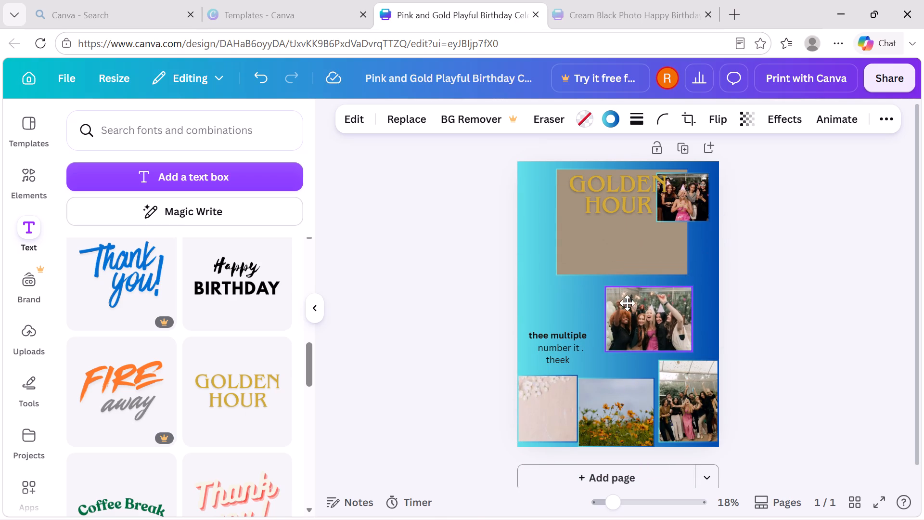
pyautogui.moveTo(627, 303); pyautogui.dragTo(602, 328)
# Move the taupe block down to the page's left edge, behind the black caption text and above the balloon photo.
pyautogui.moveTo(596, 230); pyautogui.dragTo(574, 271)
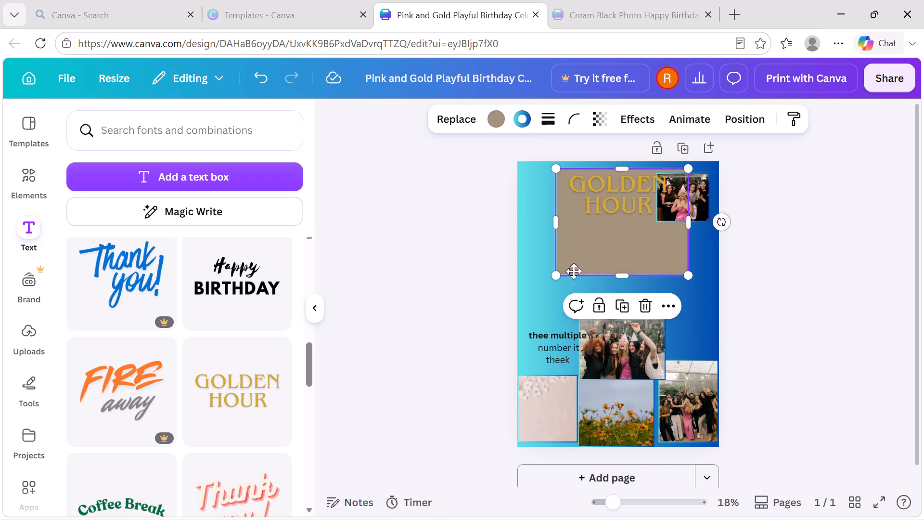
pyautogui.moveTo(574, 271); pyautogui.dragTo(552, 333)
# Move the small party-hat group photo down beside the sparkler group photo, against the page's right edge above the standing-group photo.
pyautogui.moveTo(682, 187); pyautogui.dragTo(696, 269)
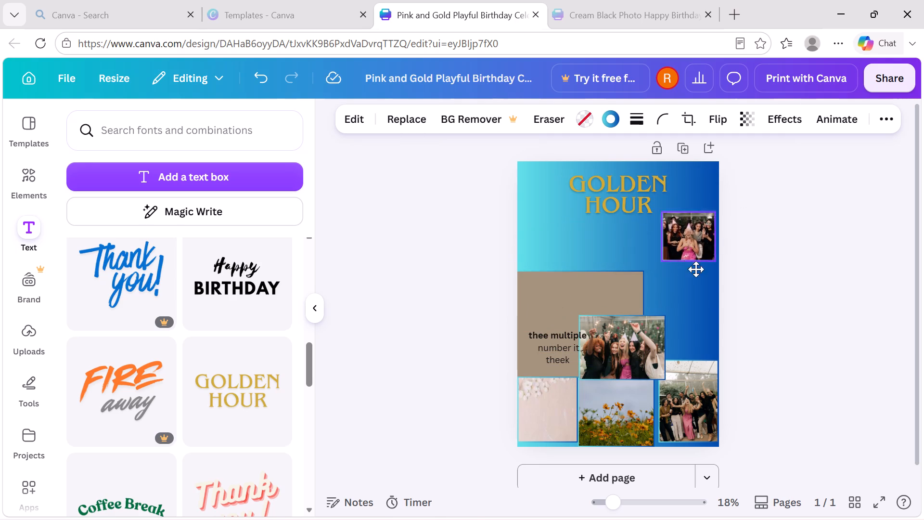
pyautogui.moveTo(696, 269); pyautogui.dragTo(689, 337)
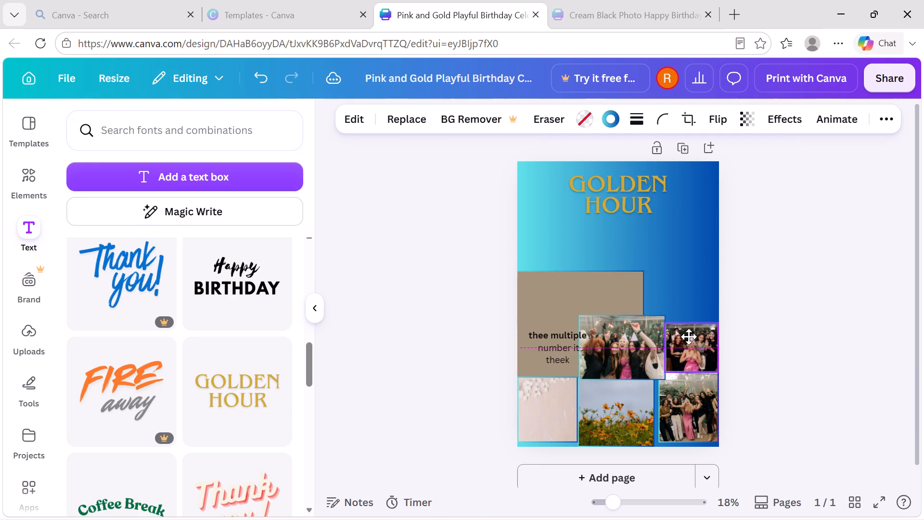
pyautogui.moveTo(689, 337); pyautogui.dragTo(690, 334)
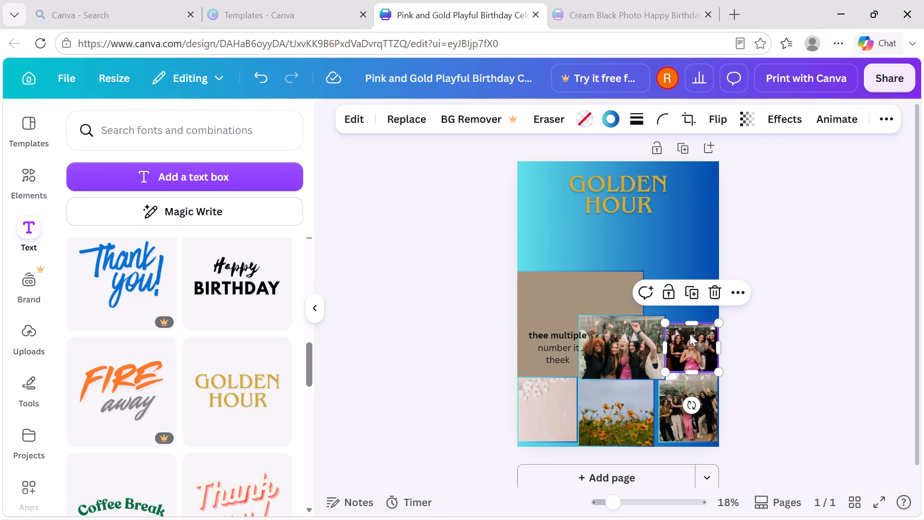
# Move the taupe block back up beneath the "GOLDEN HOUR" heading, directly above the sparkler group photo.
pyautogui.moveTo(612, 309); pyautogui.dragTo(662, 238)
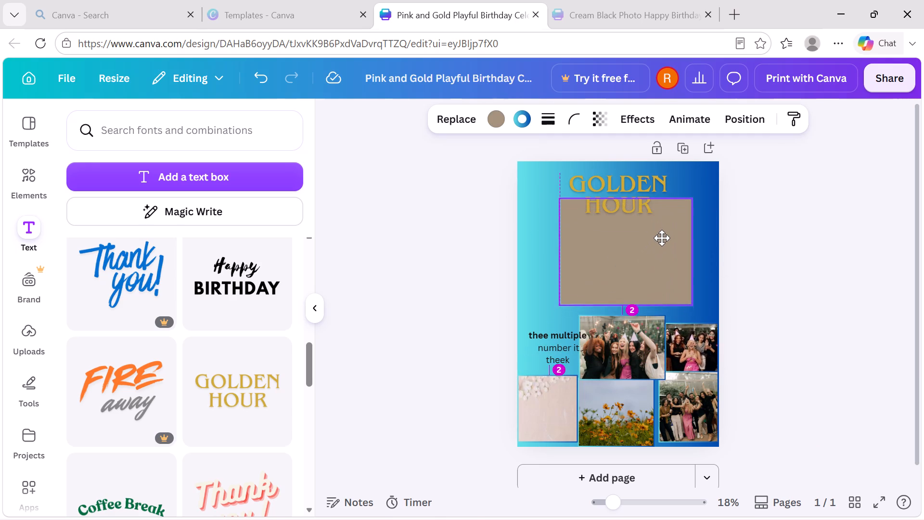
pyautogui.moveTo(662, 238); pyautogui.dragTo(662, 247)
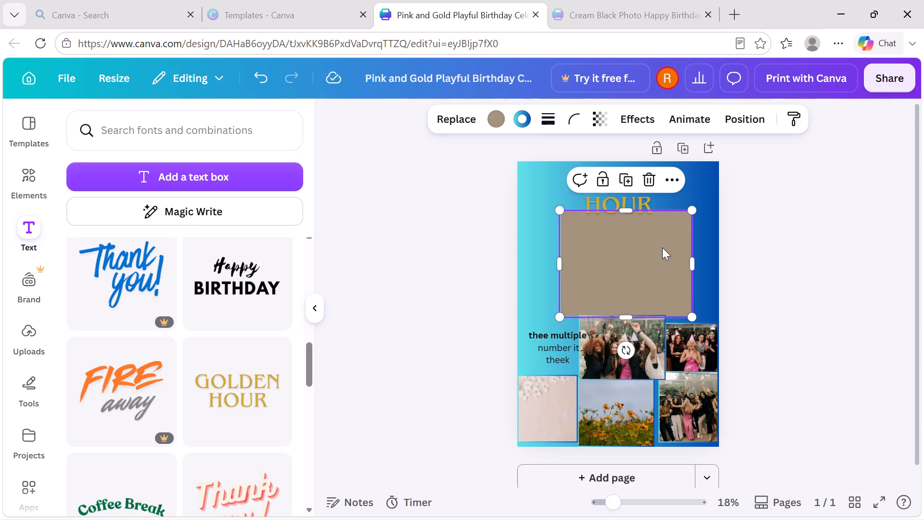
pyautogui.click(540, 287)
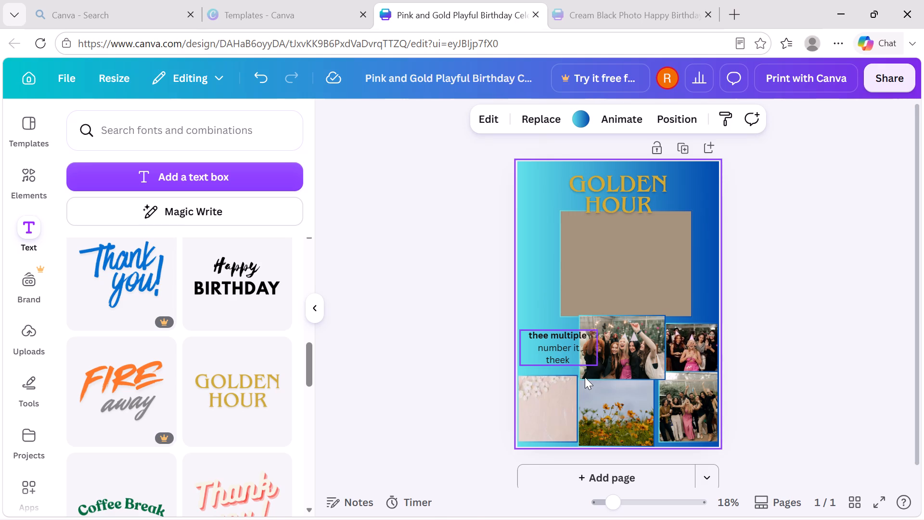
# Move the black caption text up and left so it fits between the page's left edge and the sparkler group photo.
pyautogui.moveTo(591, 364); pyautogui.dragTo(577, 352)
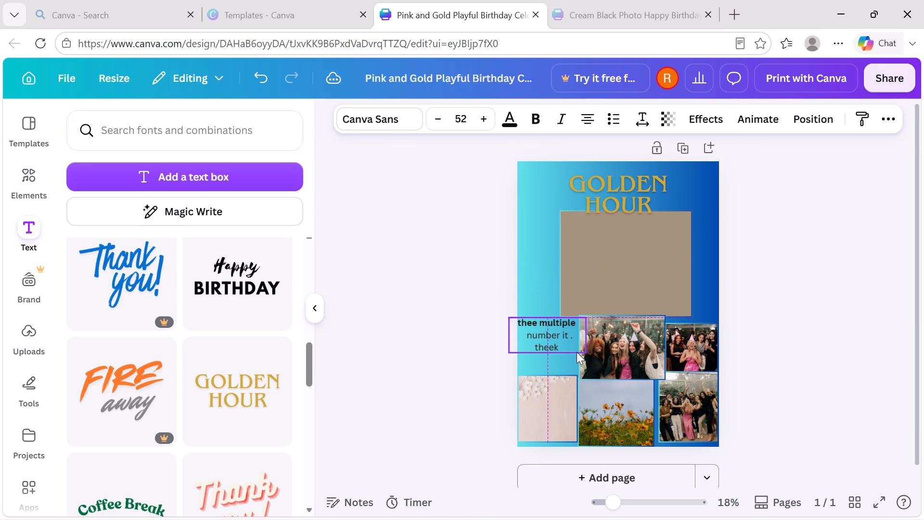
pyautogui.click(637, 354)
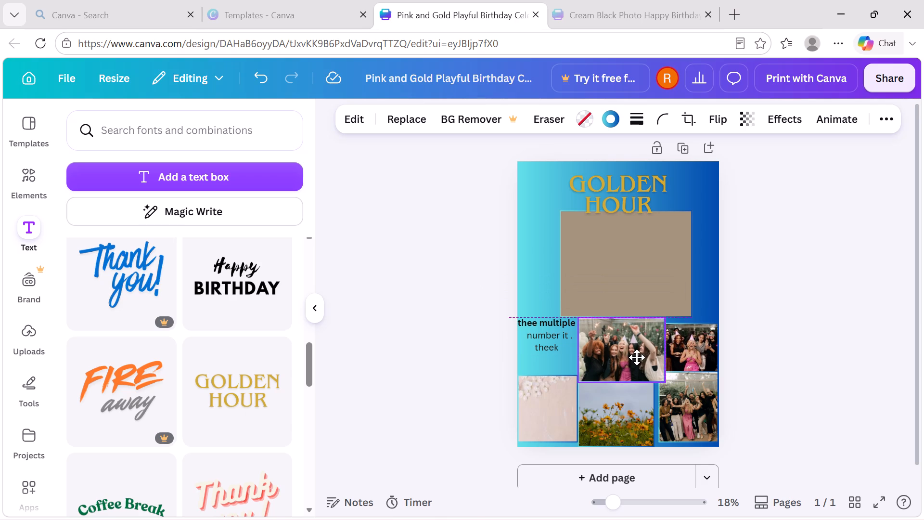
# Shift the flower photo right to align with the sparkler photo's right edge, and lower the balloon photo to the page's bottom-left corner.
pyautogui.click(556, 412)
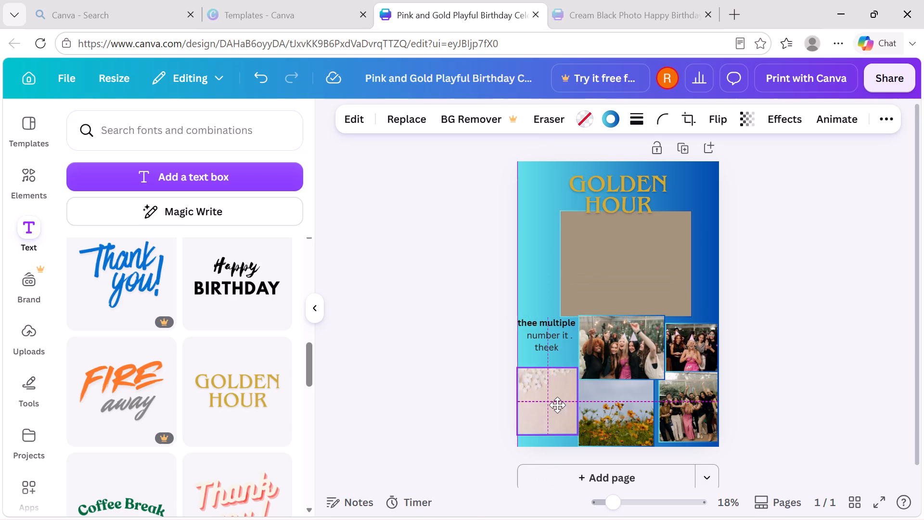
pyautogui.moveTo(602, 416); pyautogui.dragTo(602, 419)
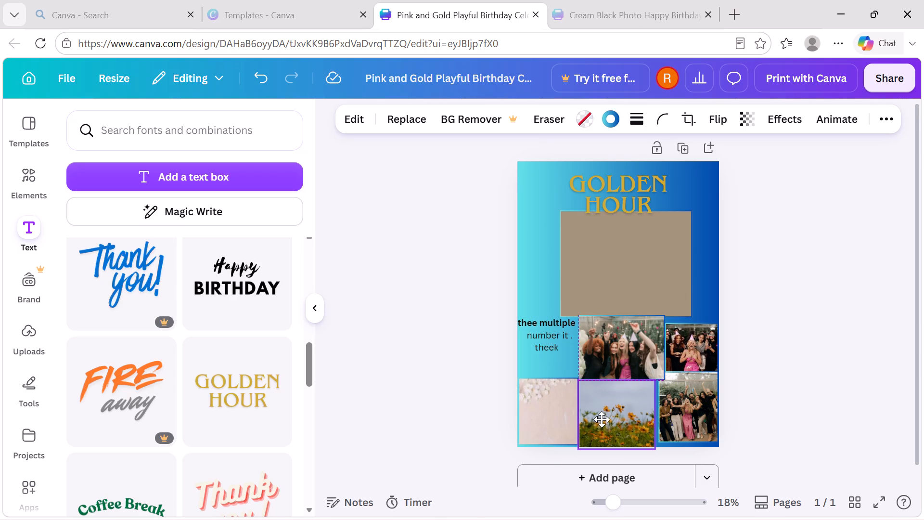
pyautogui.moveTo(602, 419); pyautogui.dragTo(611, 419)
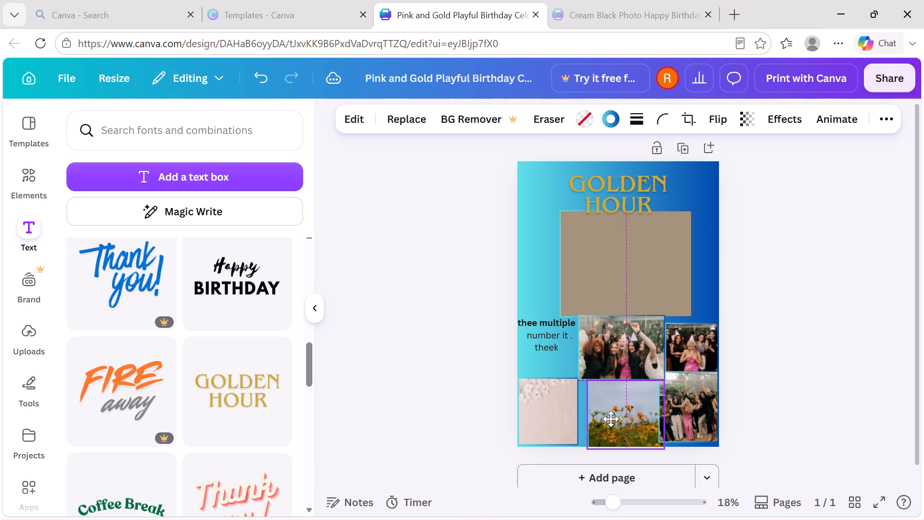
pyautogui.moveTo(611, 419); pyautogui.dragTo(581, 412)
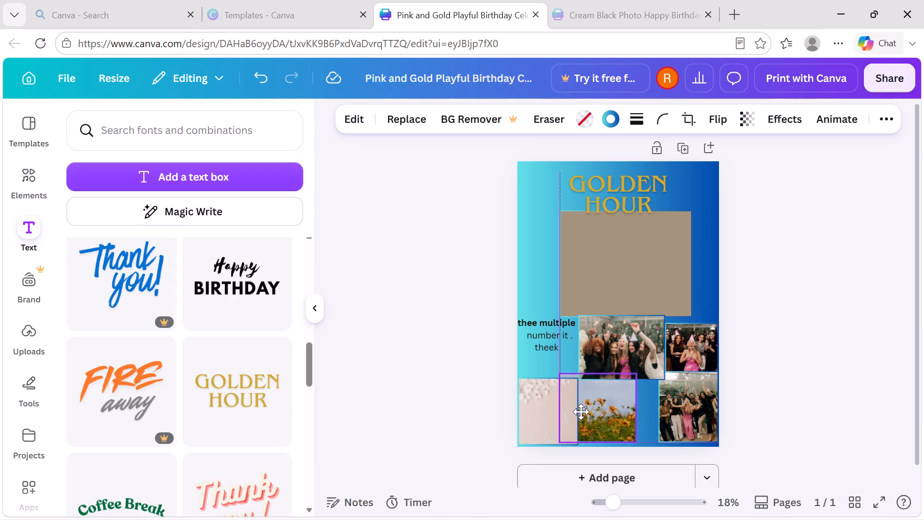
pyautogui.moveTo(581, 412); pyautogui.dragTo(608, 415)
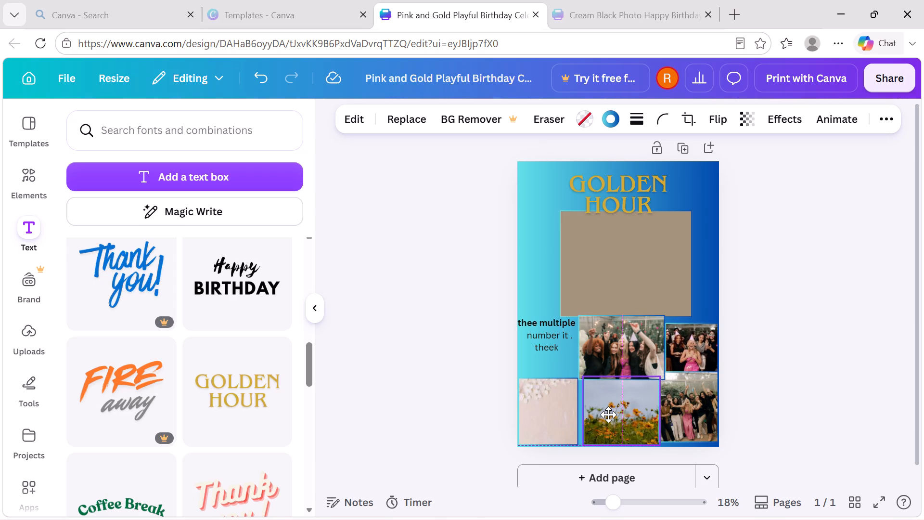
pyautogui.moveTo(608, 415); pyautogui.dragTo(577, 405)
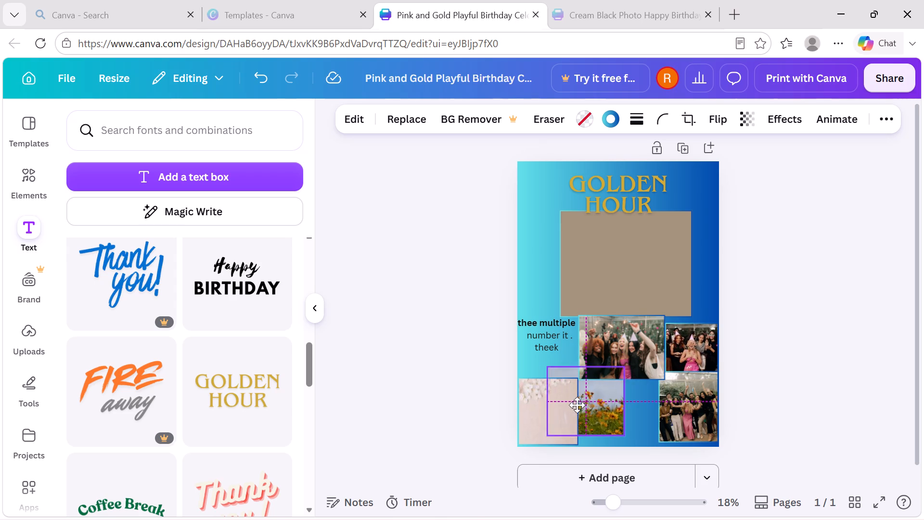
pyautogui.moveTo(577, 405); pyautogui.dragTo(607, 414)
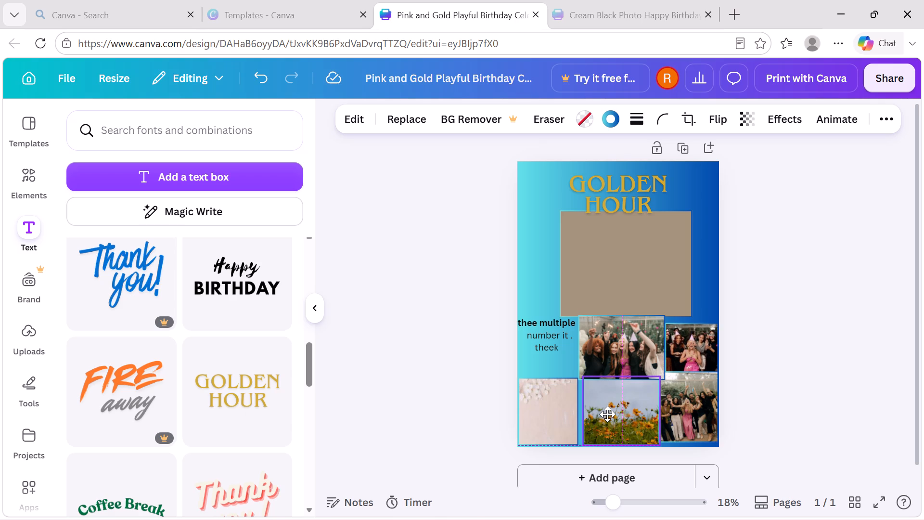
pyautogui.moveTo(607, 414); pyautogui.dragTo(607, 414)
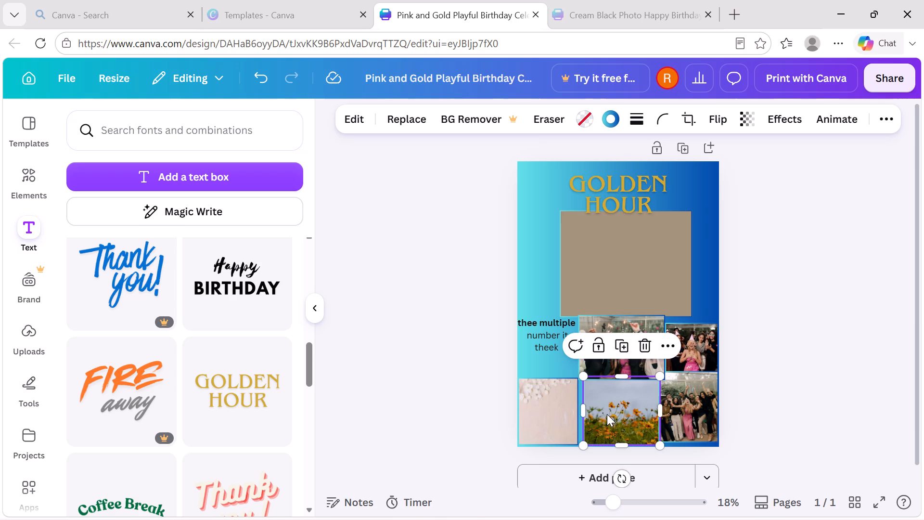
pyautogui.click(607, 414)
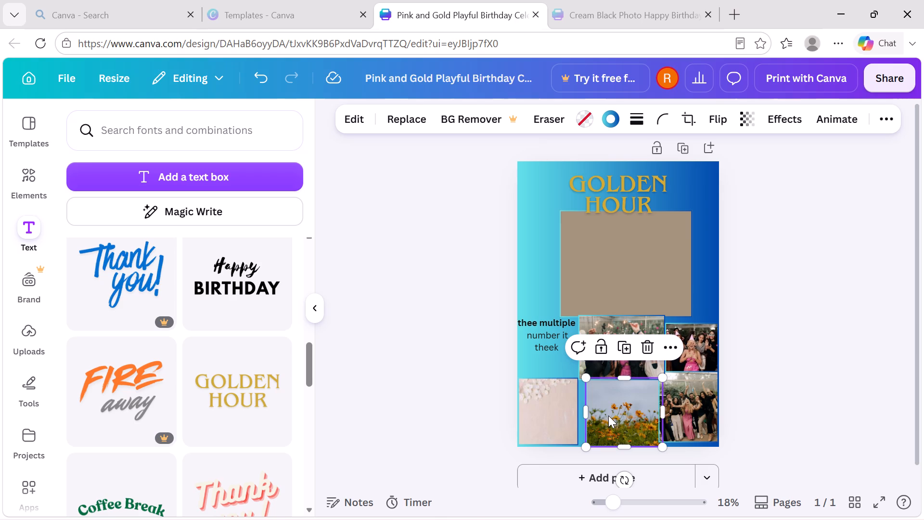
pyautogui.click(608, 416)
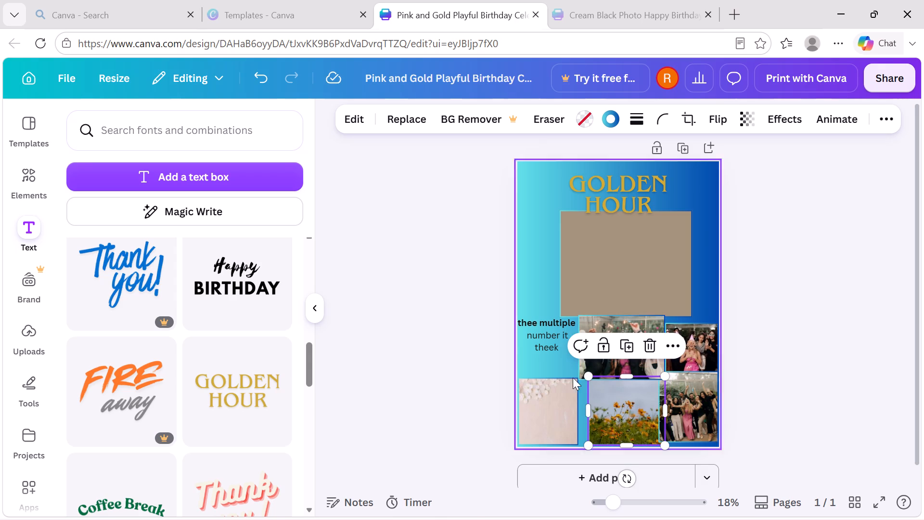
pyautogui.moveTo(566, 403); pyautogui.dragTo(568, 407)
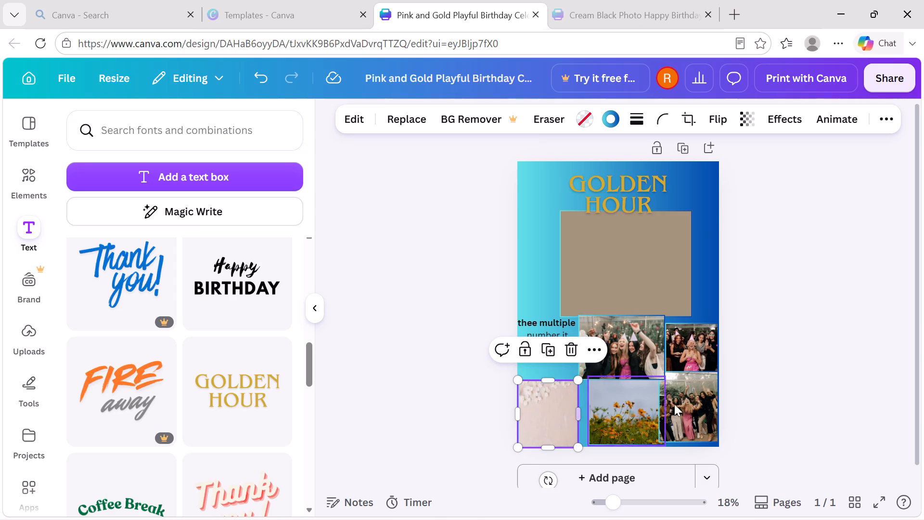
# Shift the standing-group photo right, clear of the flower photo and partly past the page's right edge.
pyautogui.moveTo(702, 410); pyautogui.dragTo(701, 474)
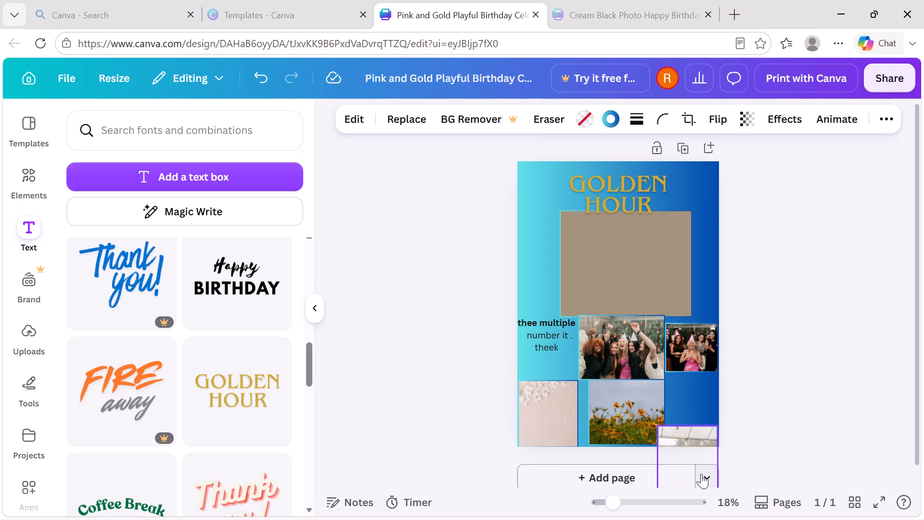
pyautogui.moveTo(701, 474); pyautogui.dragTo(702, 399)
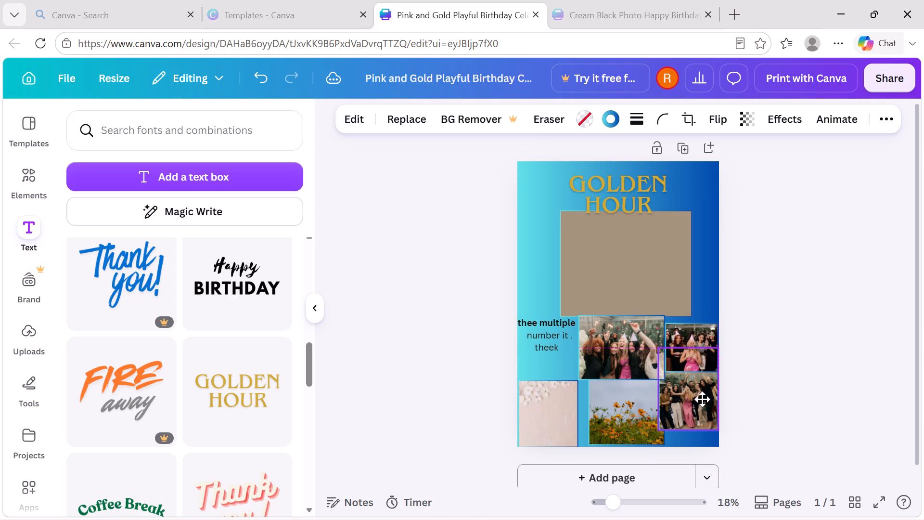
pyautogui.moveTo(702, 399); pyautogui.dragTo(716, 409)
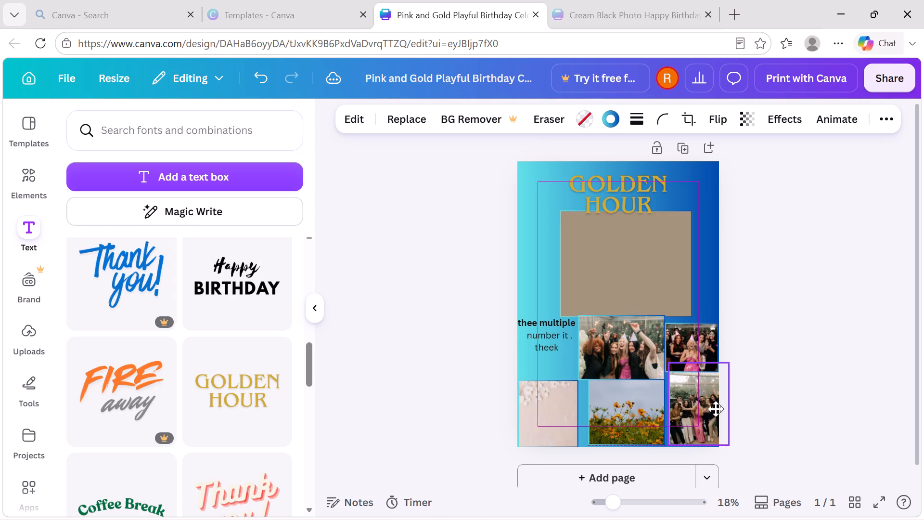
pyautogui.moveTo(716, 409); pyautogui.dragTo(717, 408)
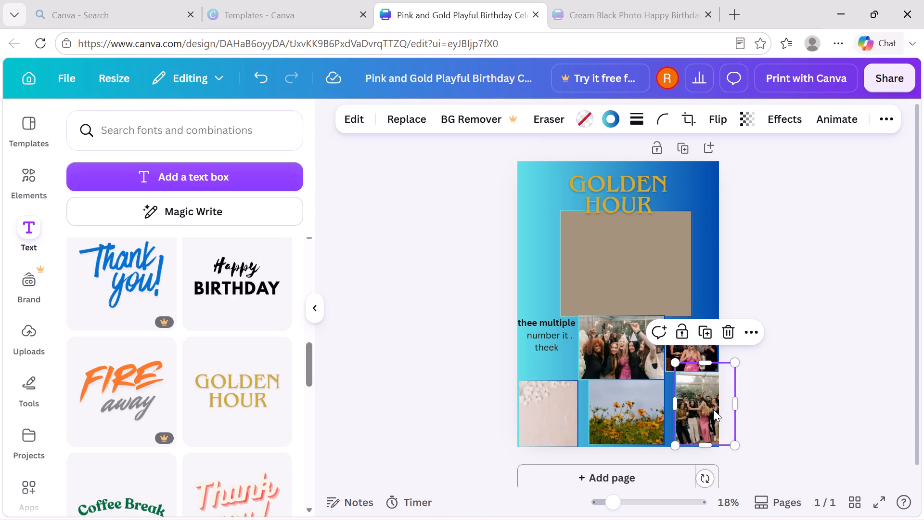
# Move the taupe block to the page's left edge, just above the caption text and sparkler group photo.
pyautogui.moveTo(625, 281); pyautogui.dragTo(601, 261)
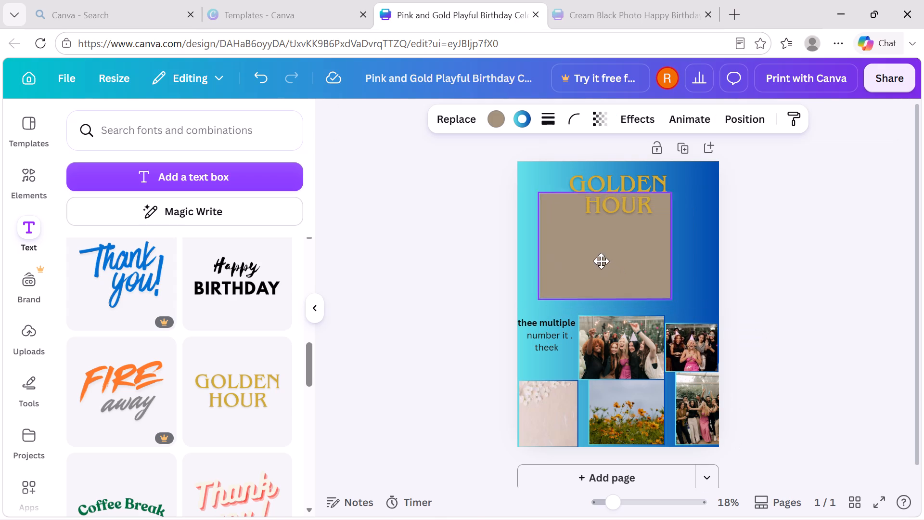
pyautogui.moveTo(601, 261); pyautogui.dragTo(581, 262)
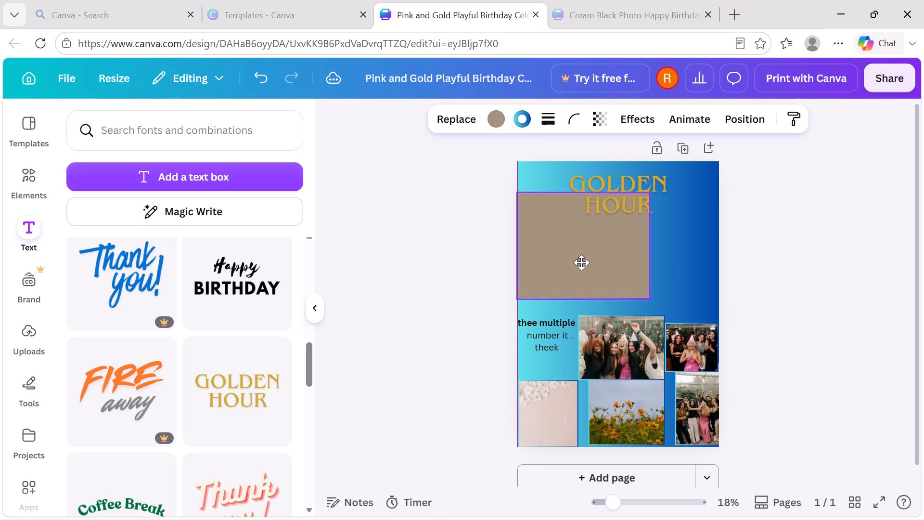
pyautogui.moveTo(581, 262); pyautogui.dragTo(577, 267)
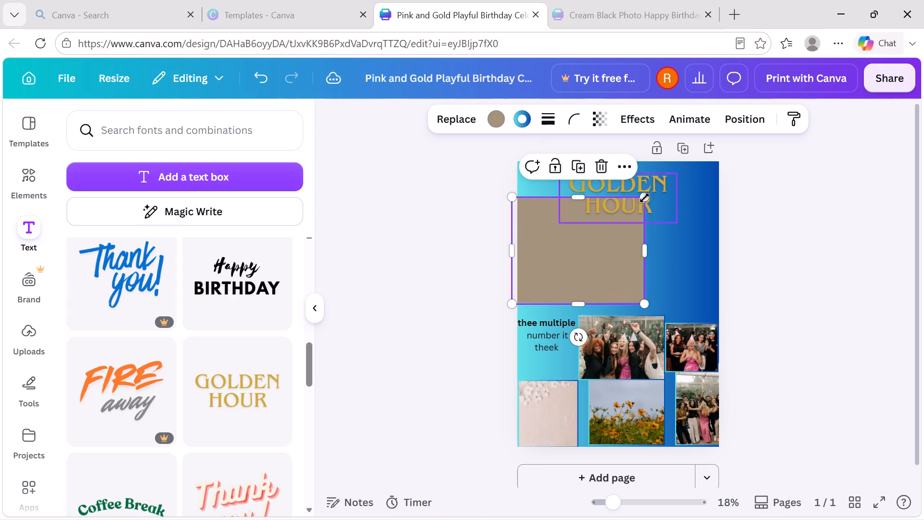
# Separate the overlapping "GOLDEN HOUR" copy from the top heading and place it lower, over the taupe block's right edge.
pyautogui.moveTo(644, 185); pyautogui.dragTo(690, 239)
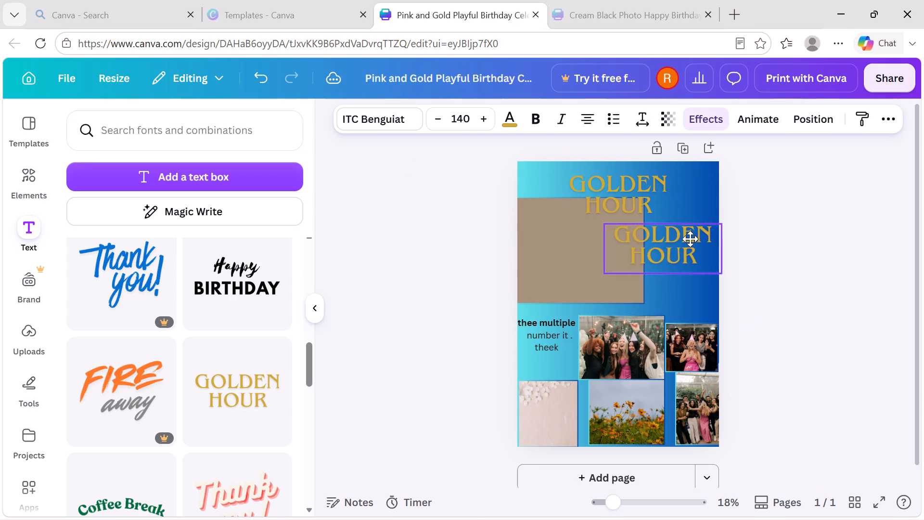
pyautogui.moveTo(690, 239); pyautogui.dragTo(700, 283)
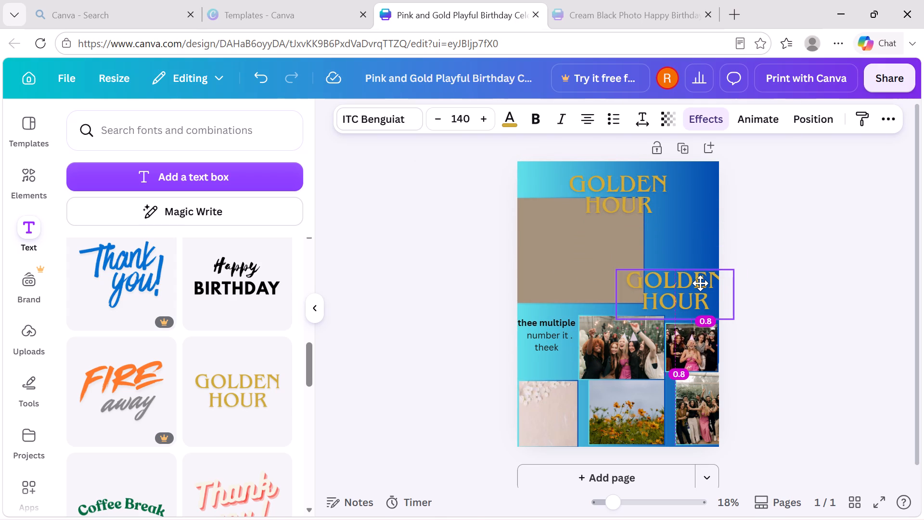
pyautogui.moveTo(700, 283); pyautogui.dragTo(663, 157)
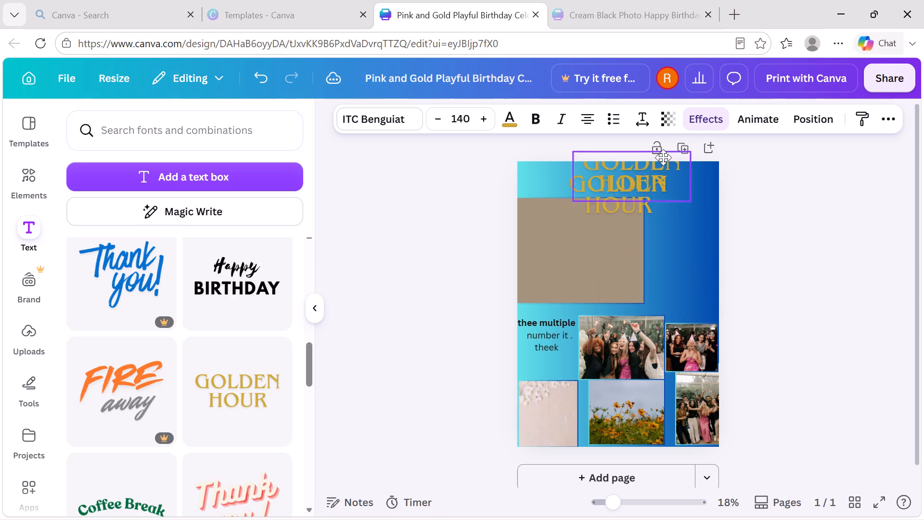
pyautogui.moveTo(663, 157); pyautogui.dragTo(706, 300)
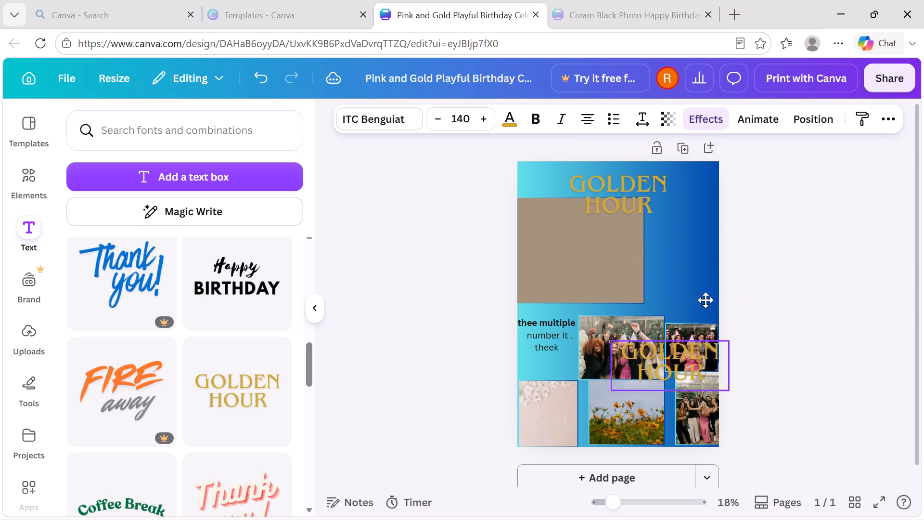
pyautogui.moveTo(706, 300); pyautogui.dragTo(693, 242)
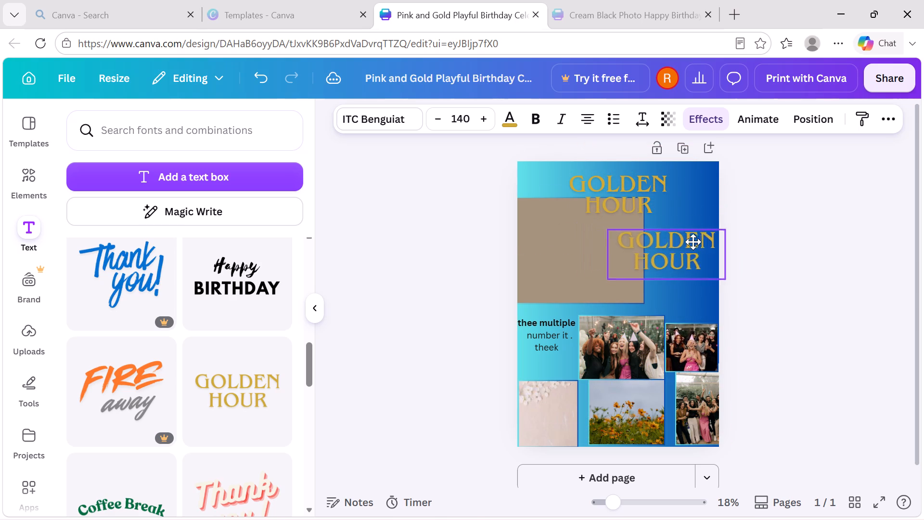
pyautogui.moveTo(693, 242); pyautogui.dragTo(693, 243)
# Shrink the lower "GOLDEN HOUR" heading to size 118 and position it just inside the page's right edge, overlapping the taupe block.
pyautogui.moveTo(725, 280); pyautogui.dragTo(706, 267)
pyautogui.moveTo(661, 253); pyautogui.dragTo(675, 260)
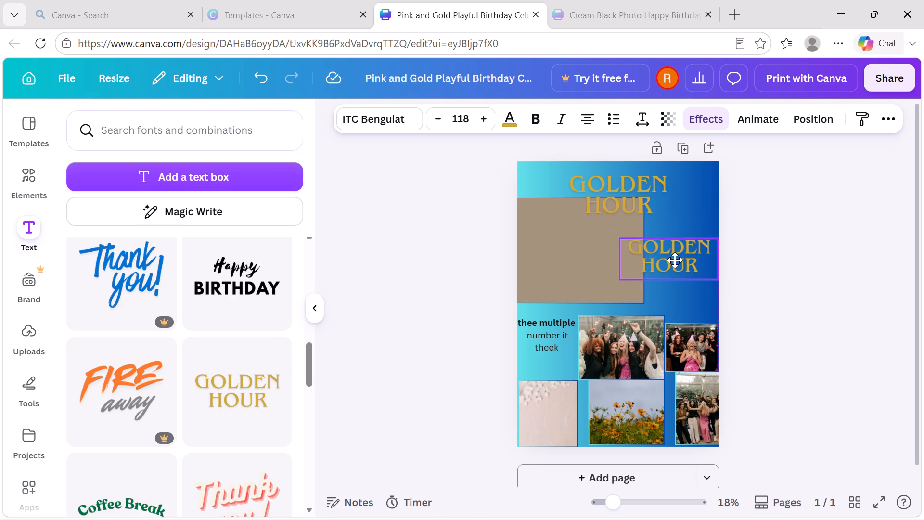
pyautogui.moveTo(675, 260); pyautogui.dragTo(671, 259)
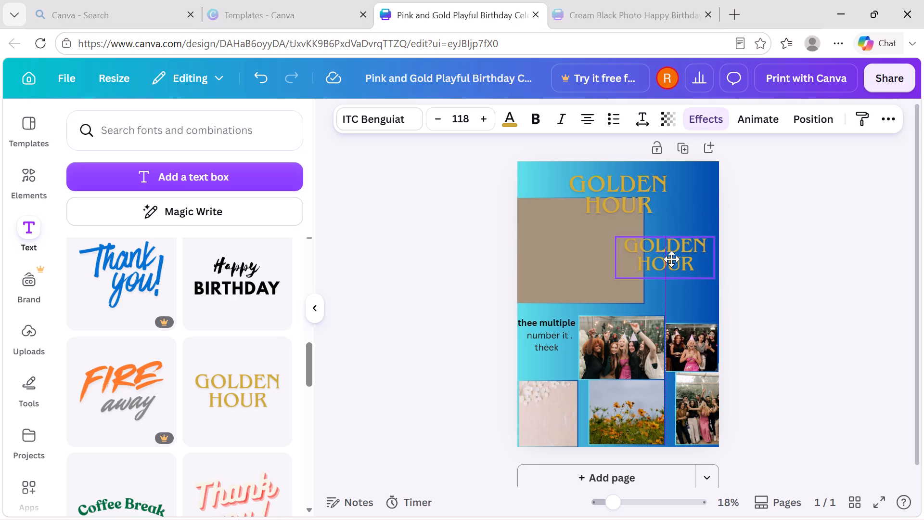
pyautogui.moveTo(671, 259); pyautogui.dragTo(672, 261)
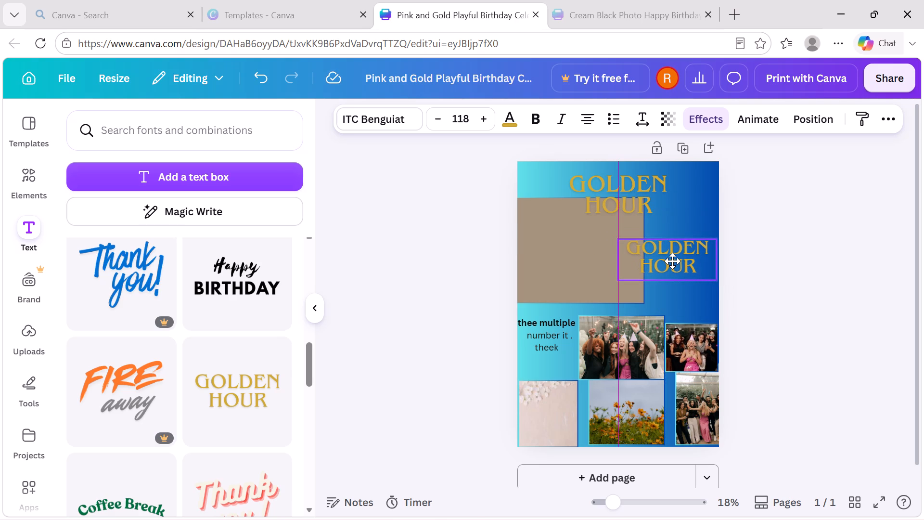
pyautogui.moveTo(672, 261); pyautogui.dragTo(672, 258)
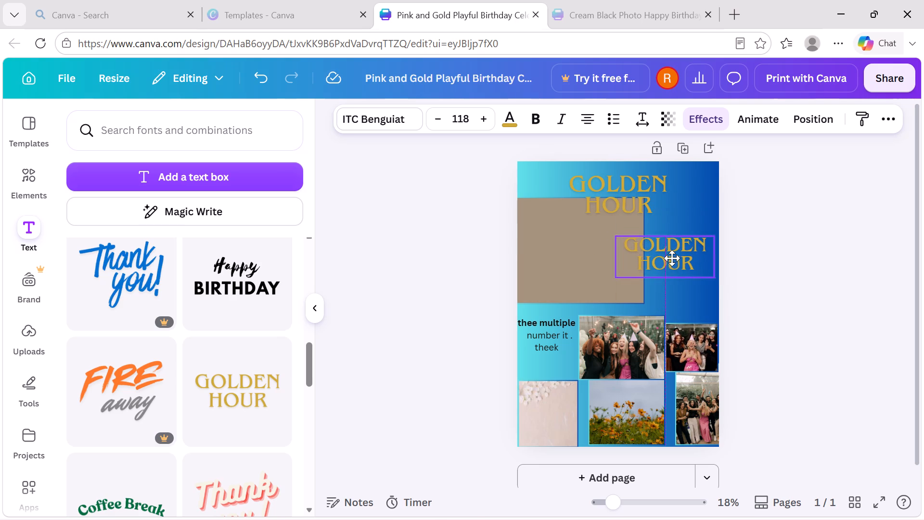
pyautogui.moveTo(672, 258); pyautogui.dragTo(667, 256)
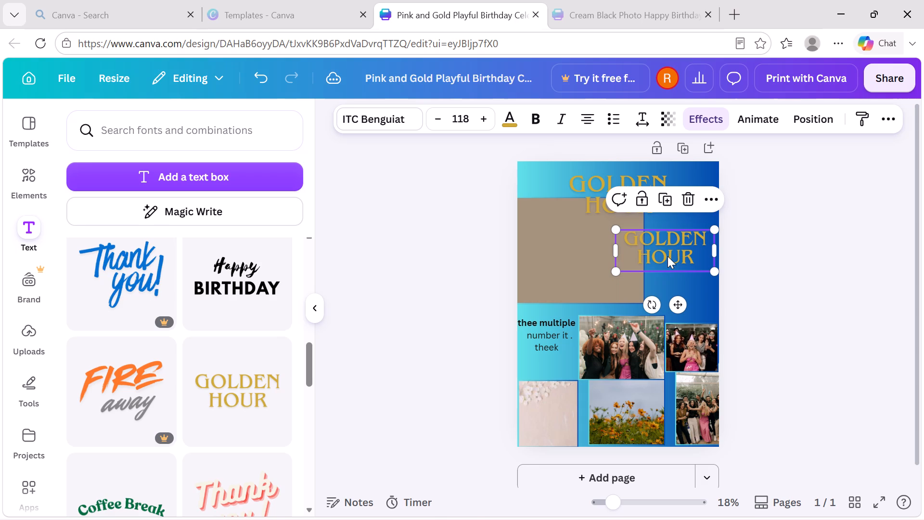